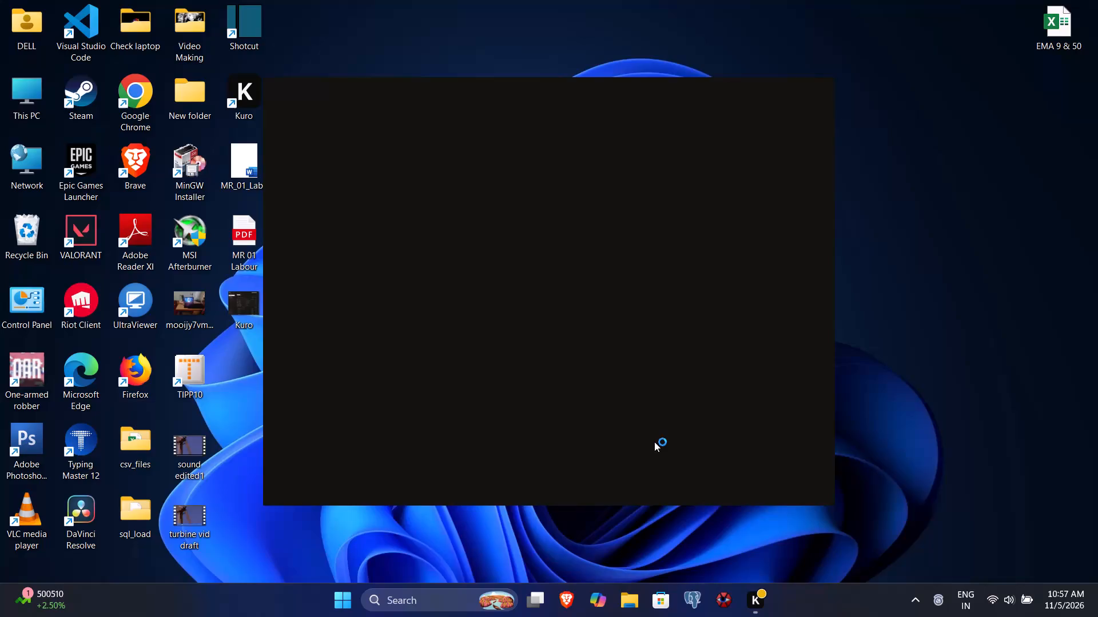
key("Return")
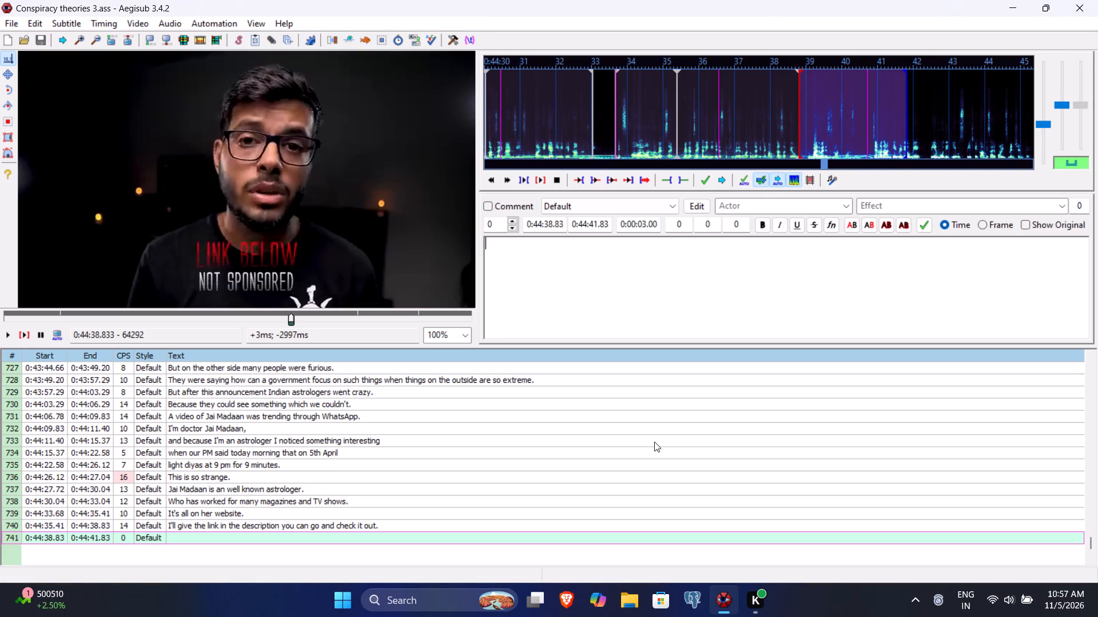
Play back blank subtitle line 741 and time it from 0:44:39.04 to 0:44:40.45 to match the speech.
left_click(22, 333)
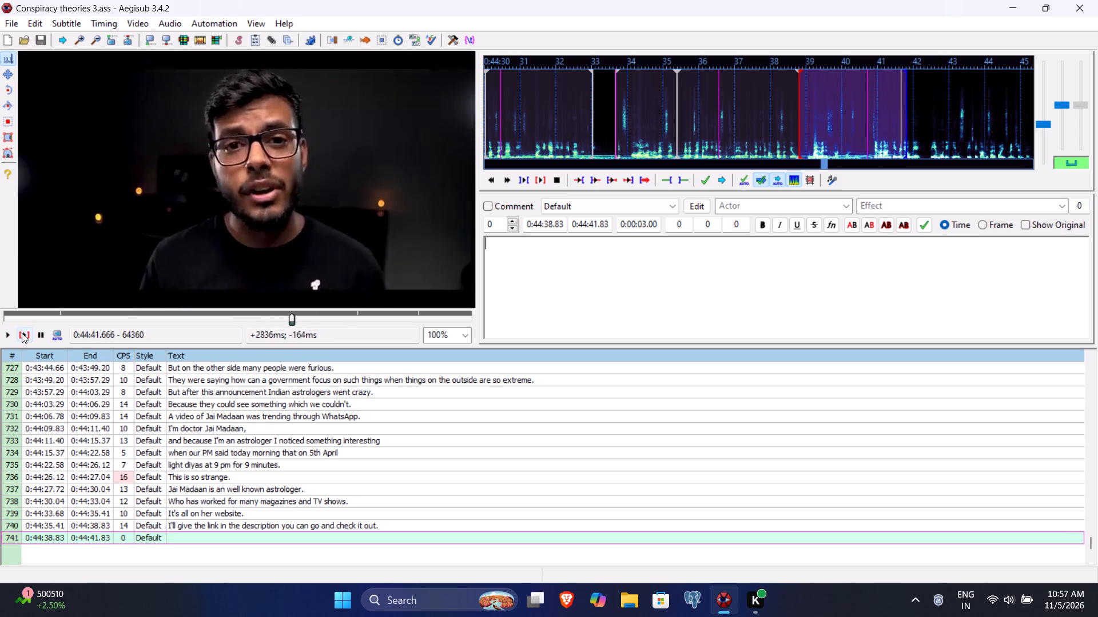
left_click(22, 333)
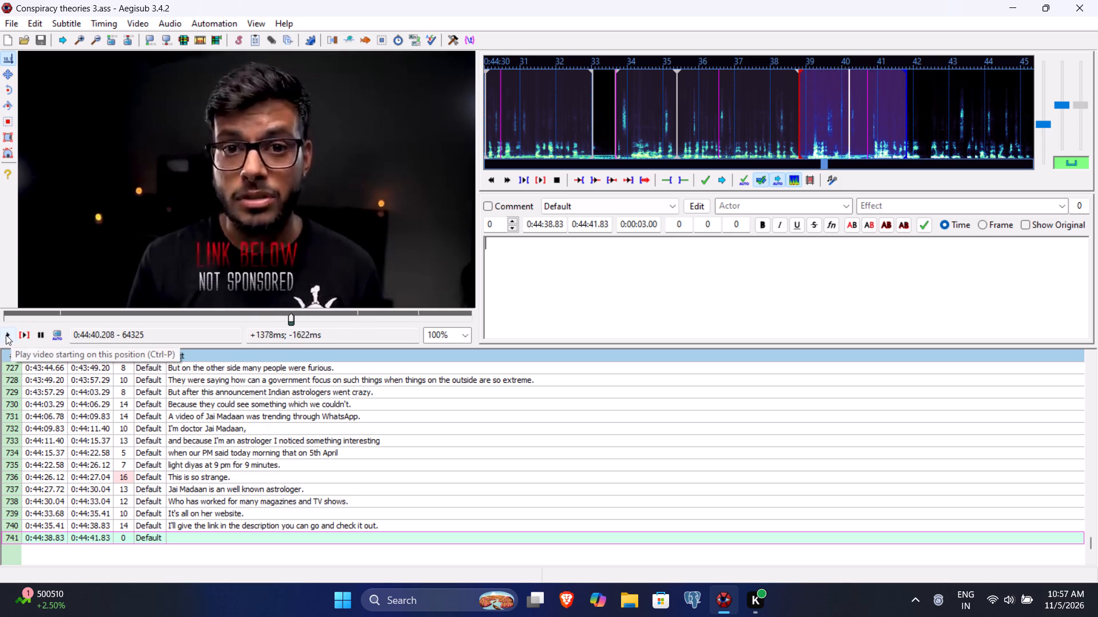
left_click(6, 335)
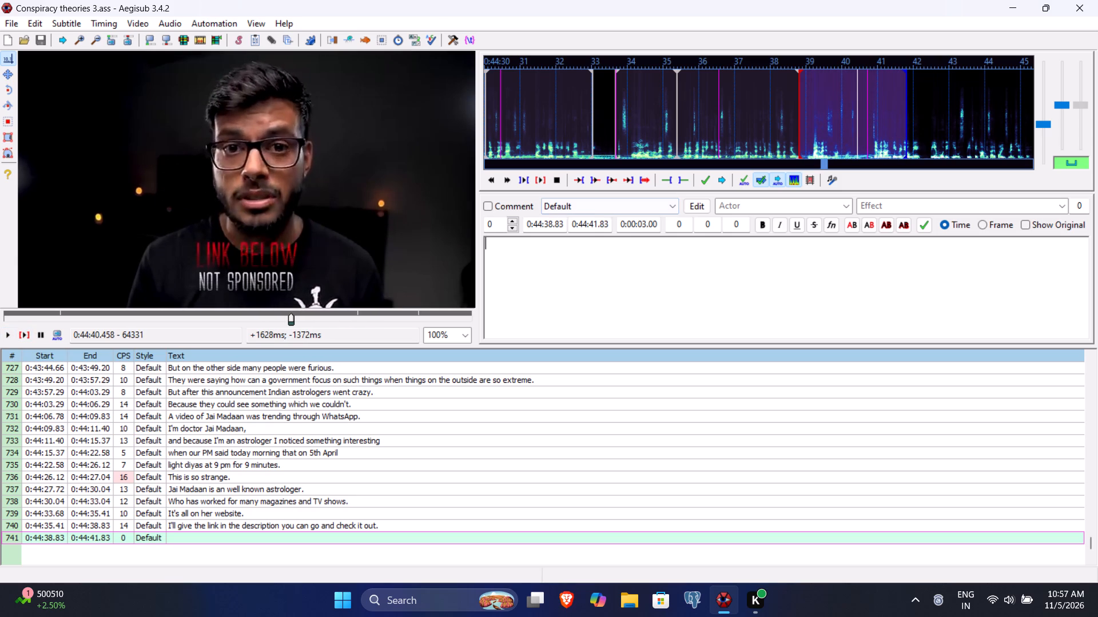
left_click(593, 224)
key("0")
type("45")
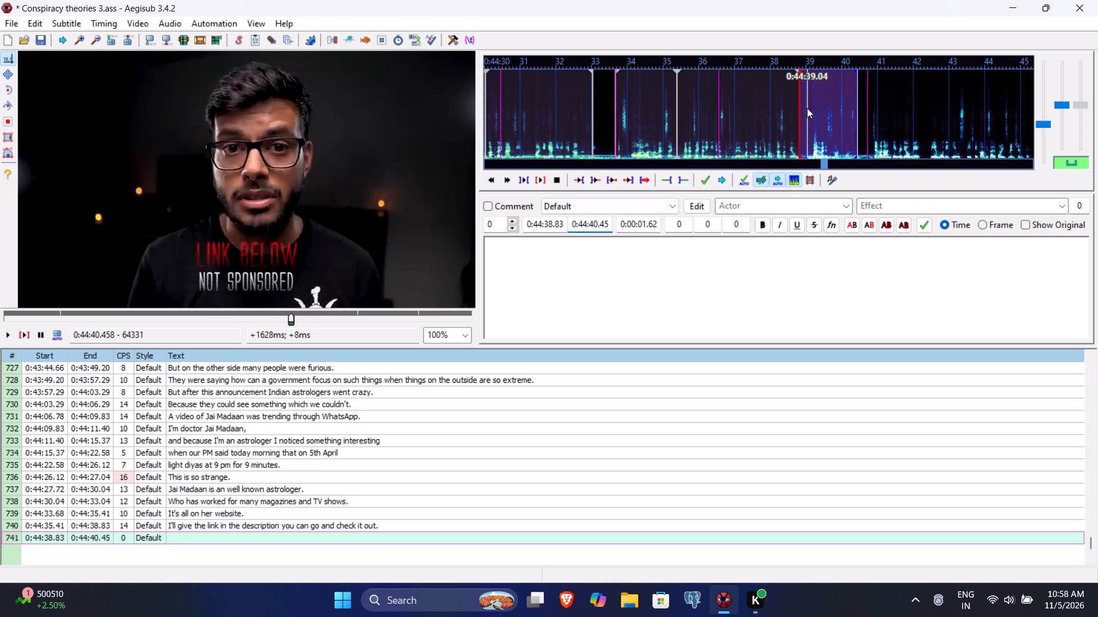
left_click(548, 226)
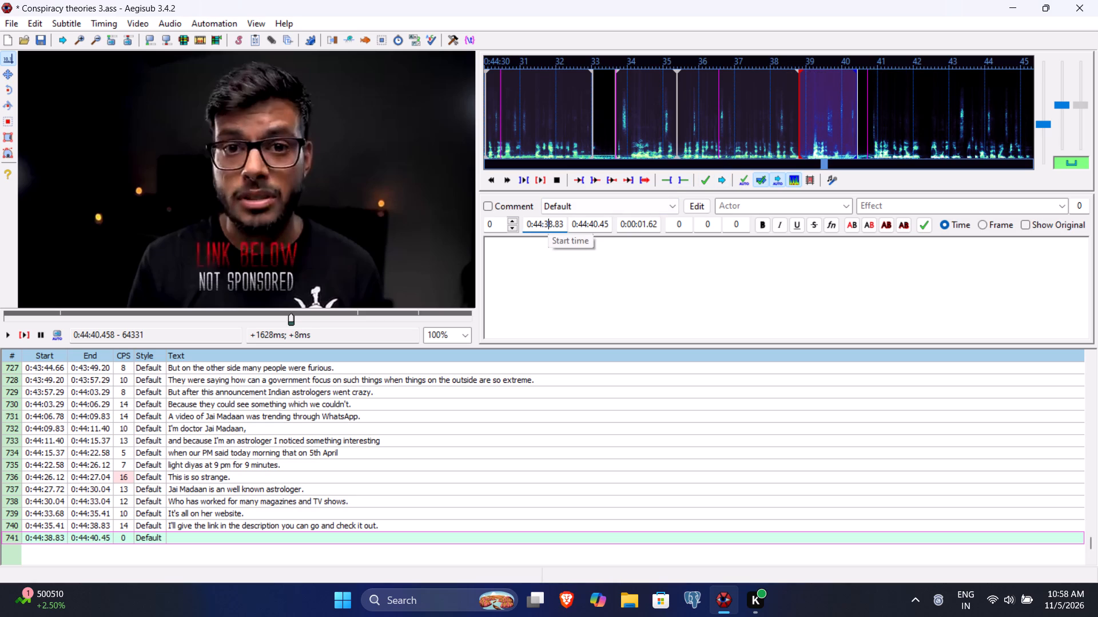
type("904")
Enter "BTW this is not sponsored." as the text of line 741 and commit the line.
left_click(532, 289)
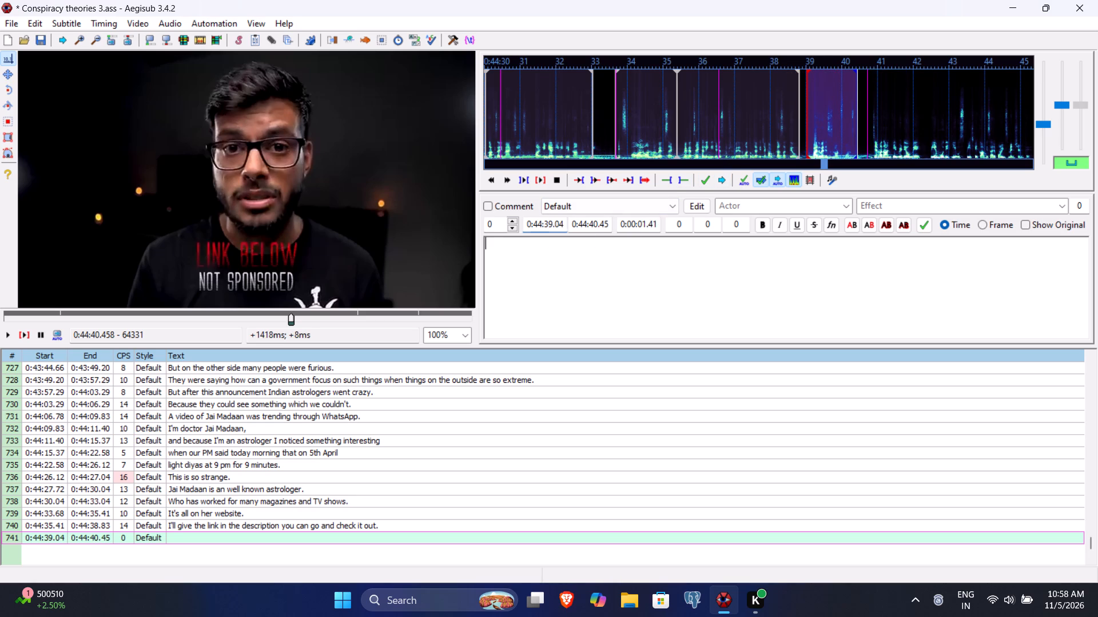
type("BTW this is not sponsor")
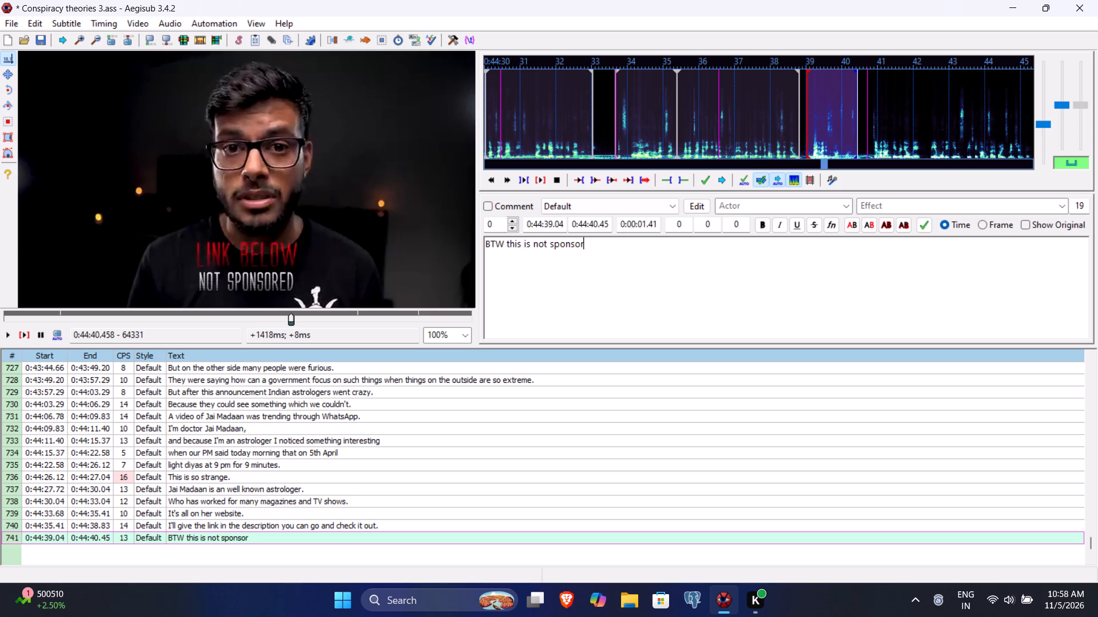
type("ed.")
key("Return")
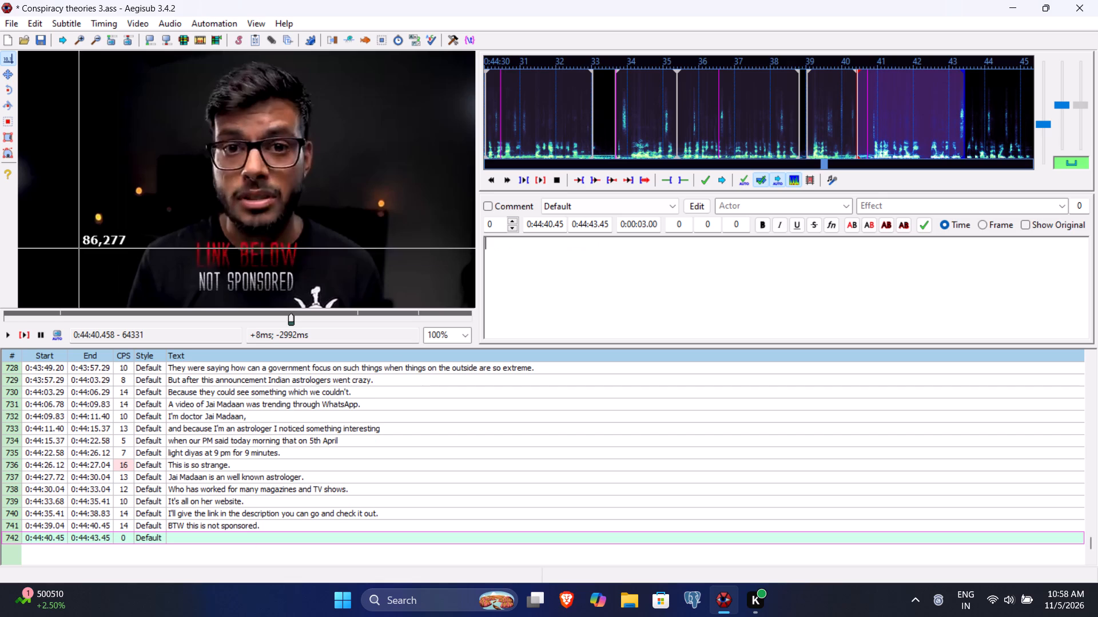
Play back blank line 742 and time it from 0:44:40.90 to 0:44:42.29.
left_click(26, 334)
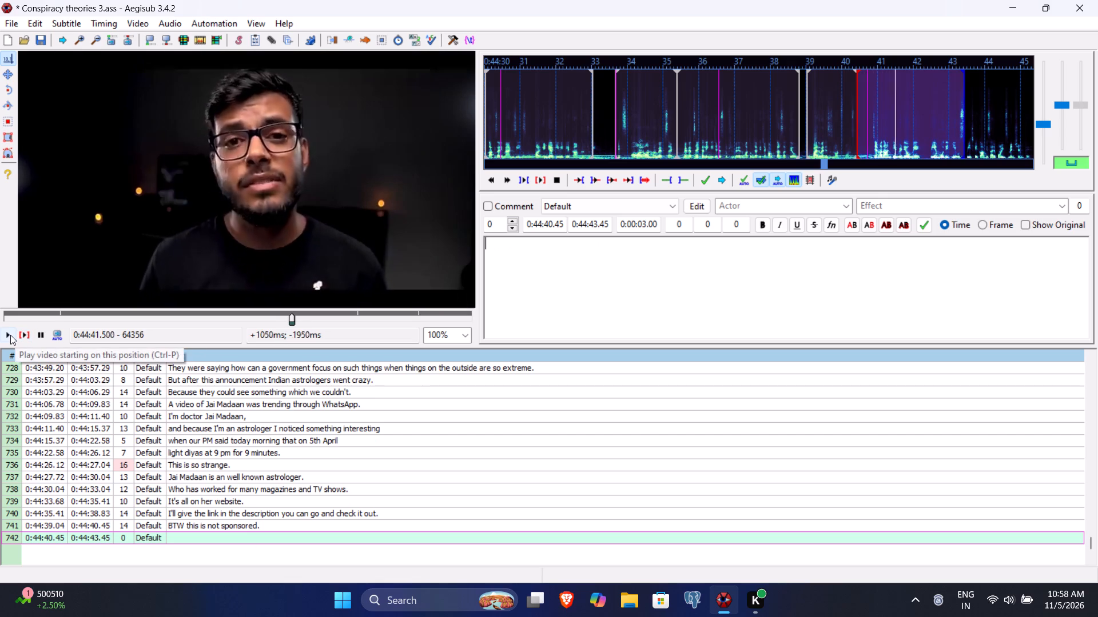
left_click(10, 335)
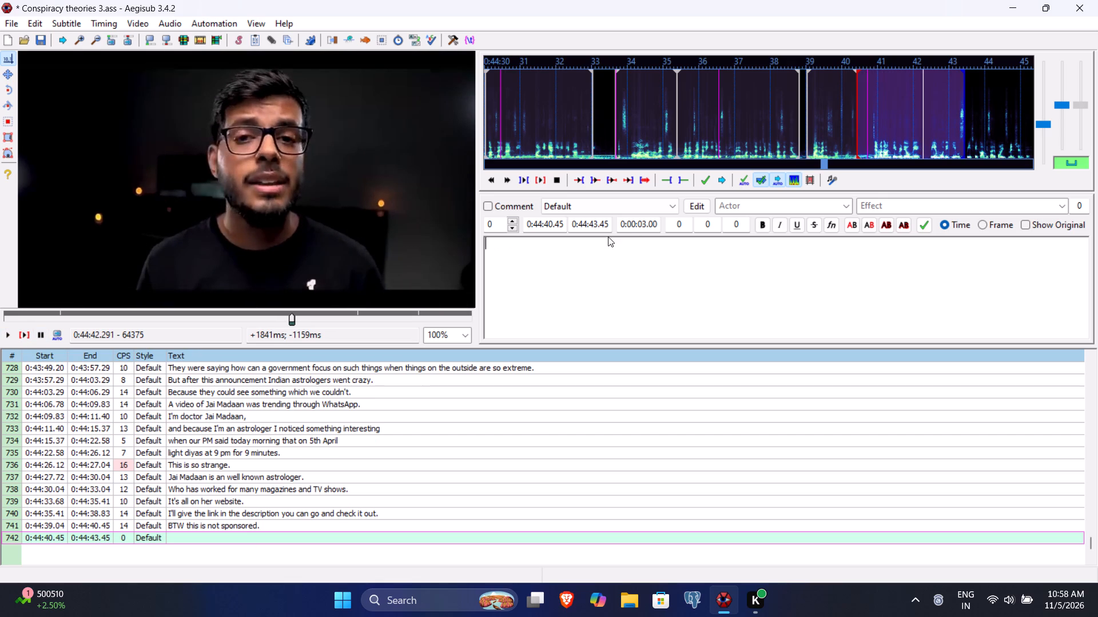
left_click(593, 226)
key("2")
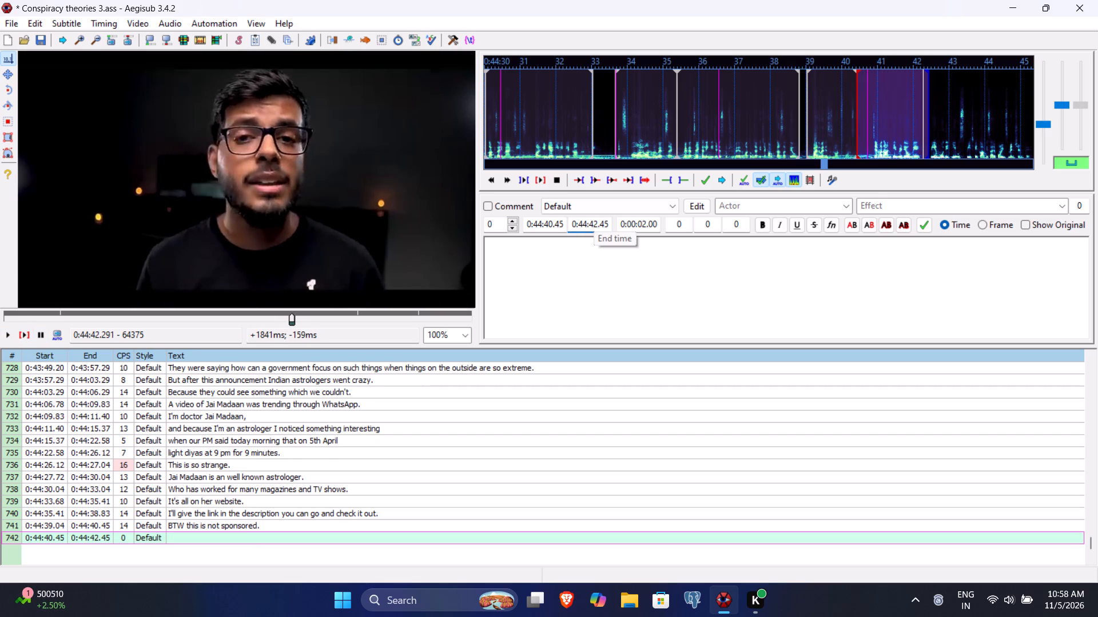
type("29")
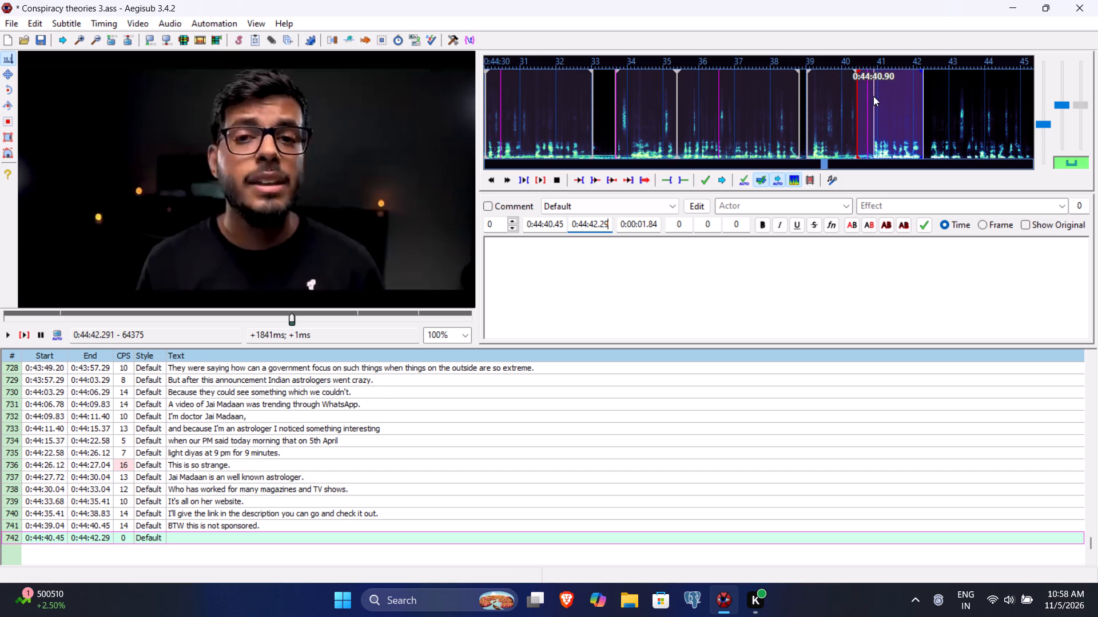
left_click(554, 220)
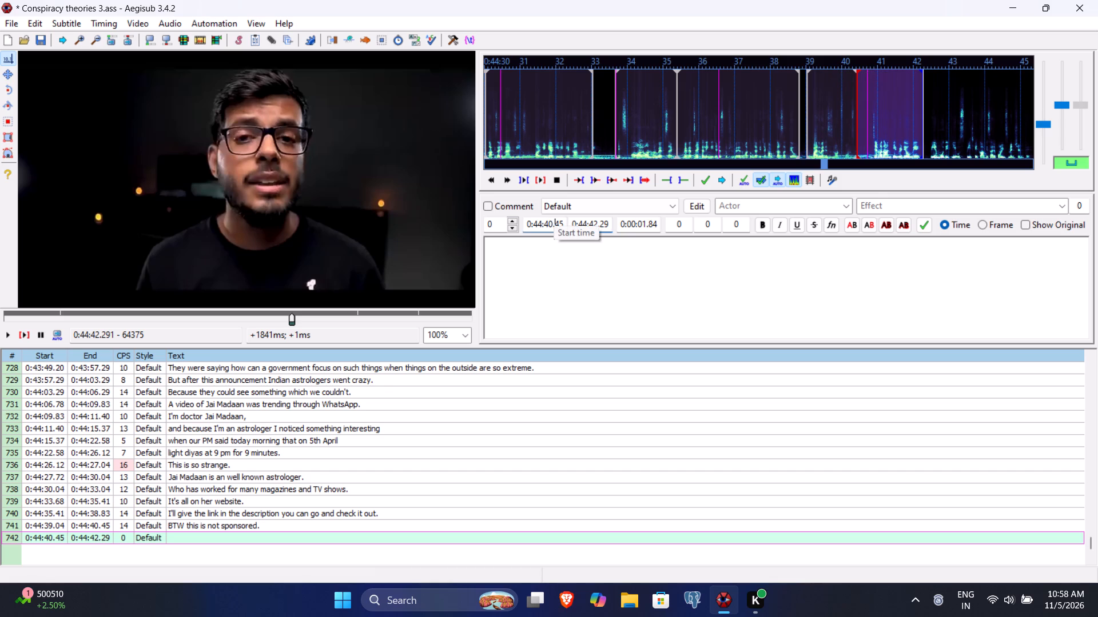
type("90")
Enter "In Jai Madaan's video" as the text of line 742 and commit the line.
left_click(541, 266)
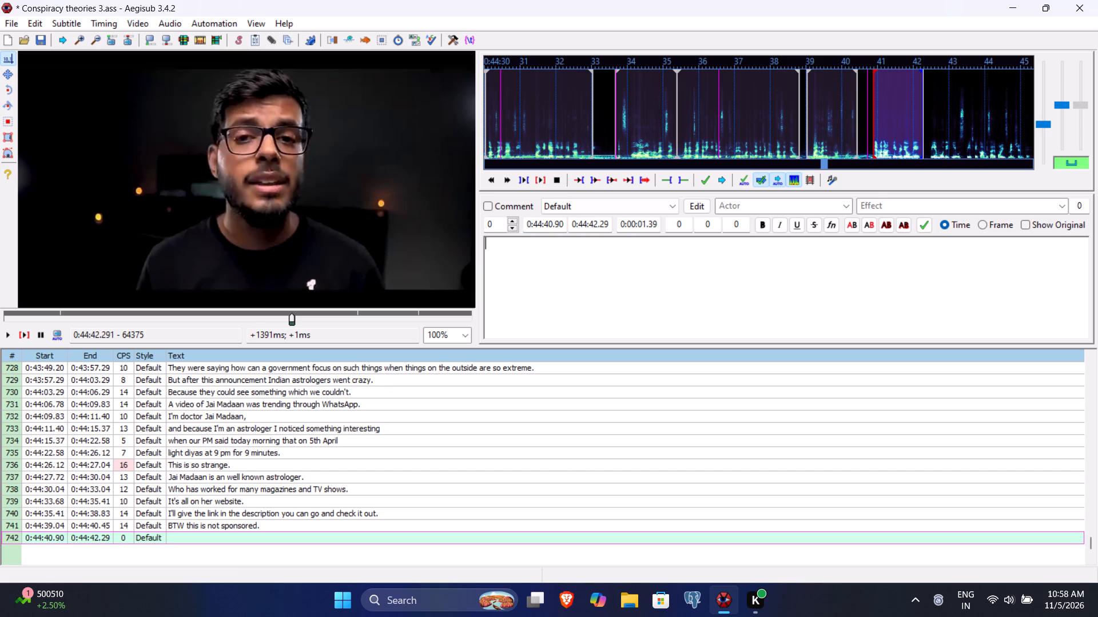
type("In Jai Madaan")
key("space")
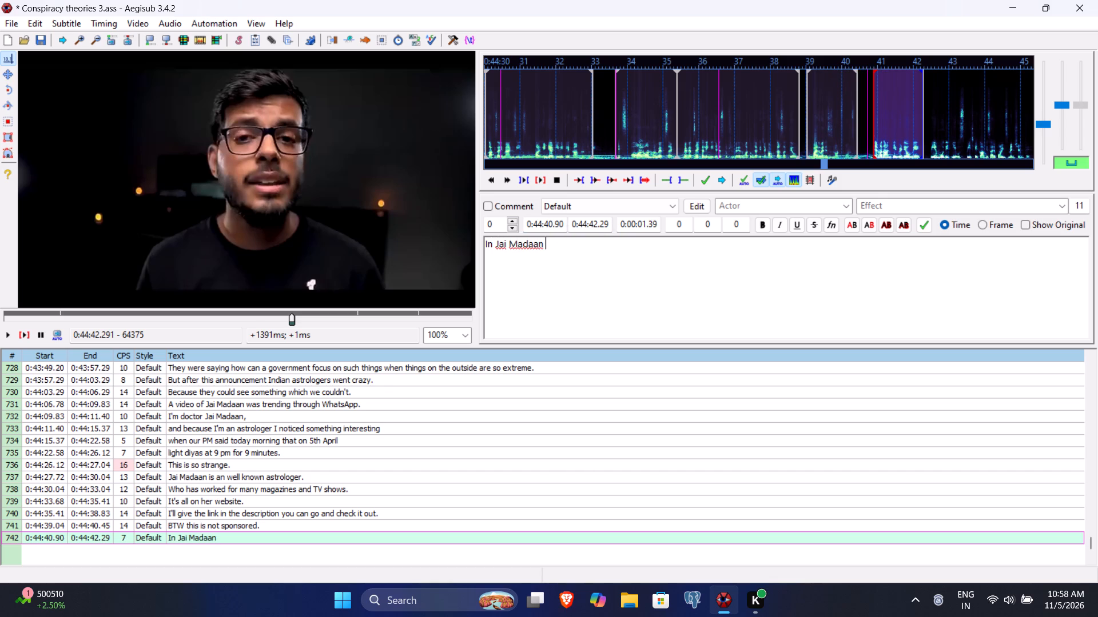
key("BackSpace")
type("'v")
key("space")
key("BackSpace")
key("BackSpace")
type("s d")
key("BackSpace")
type("video")
key("Return")
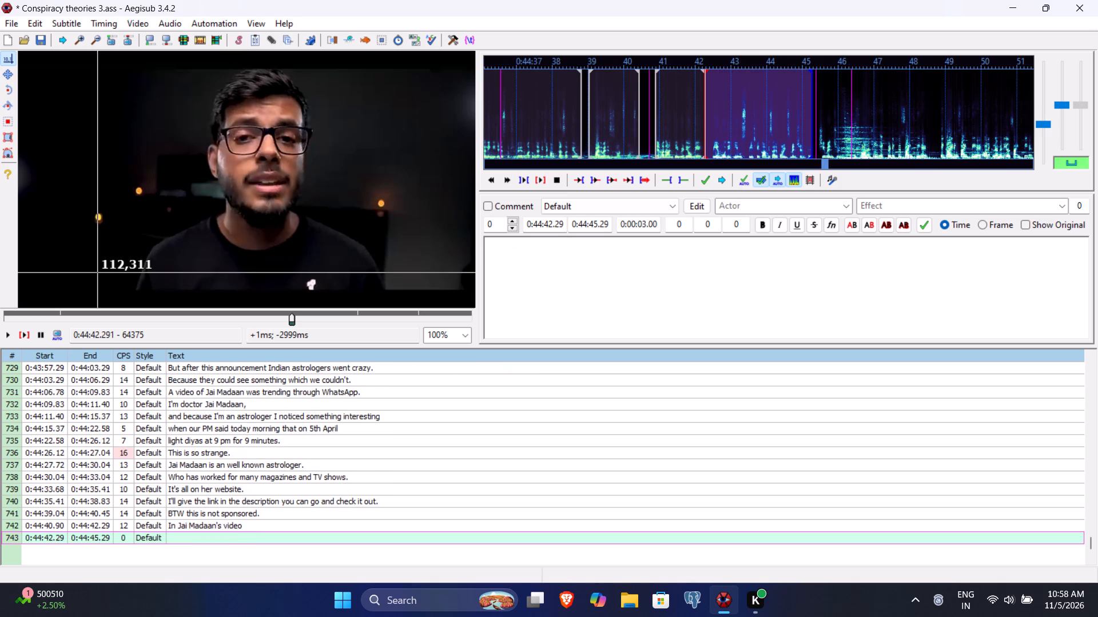
Play back line 743, enter the subtitle "PM Modi's speech many points were mentioned." and commit it.
left_click(20, 329)
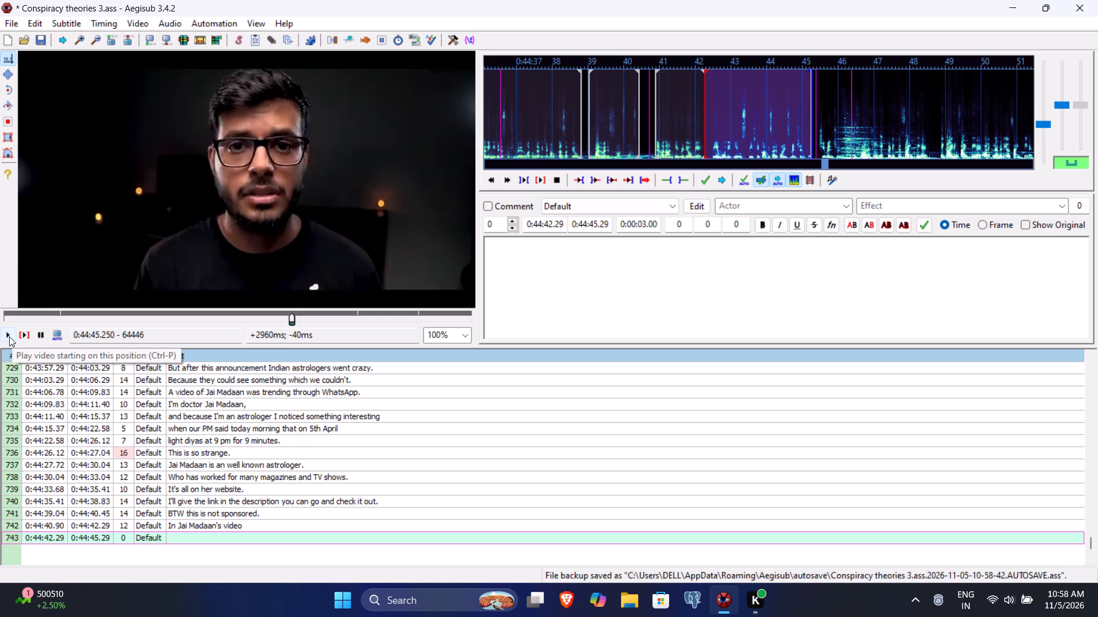
type("PM Modie")
key("BackSpace")
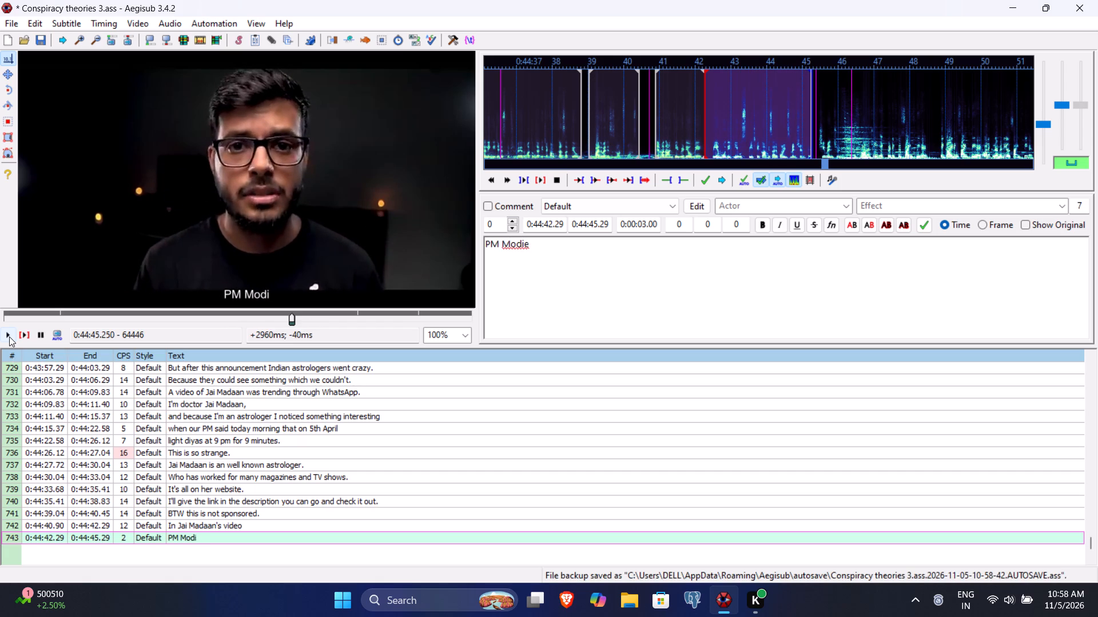
type("'s d")
key("BackSpace")
type("speech")
key("space")
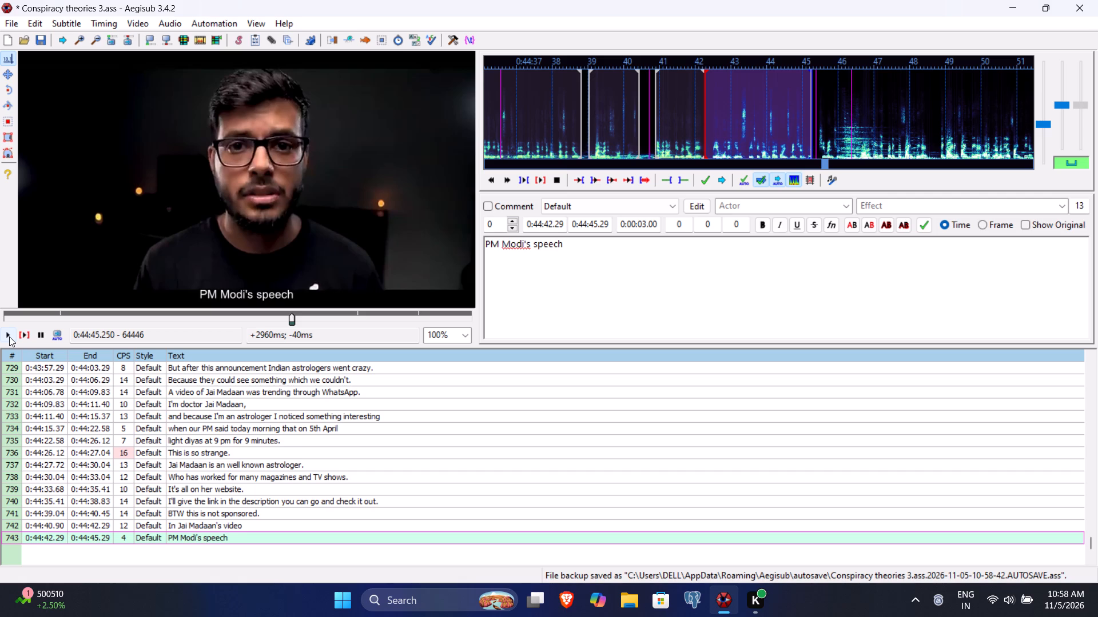
type("many points were met")
key("BackSpace")
type("ntioned.")
key("Return")
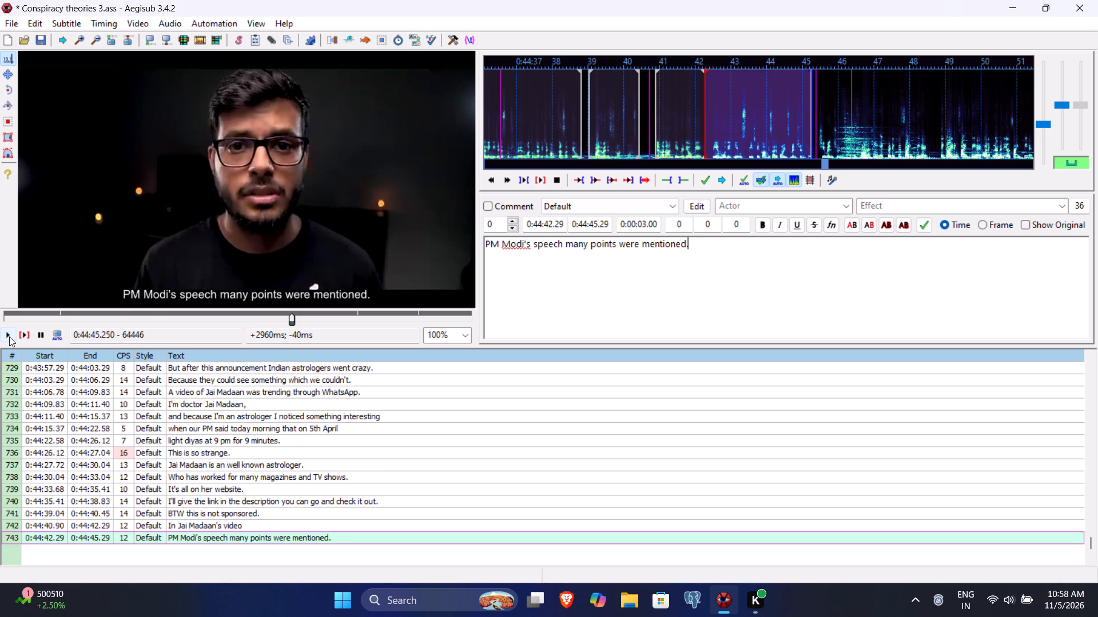
Play back line 744, end it at 0:44:46.25, and commit it with the text "She mentioned".
left_click(22, 339)
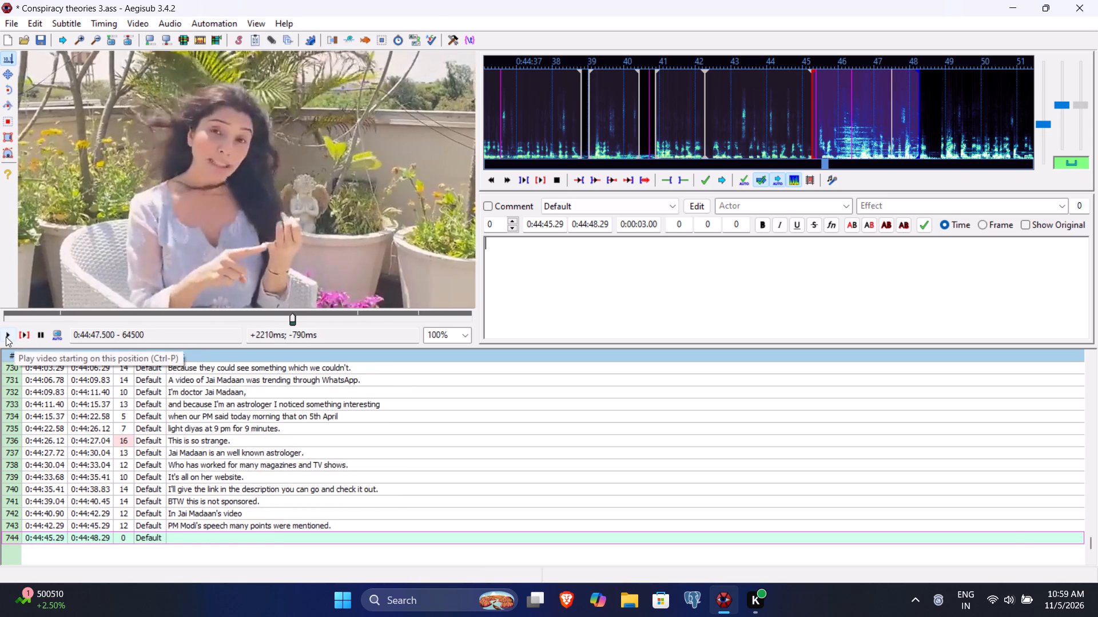
left_click(25, 335)
left_click(10, 335)
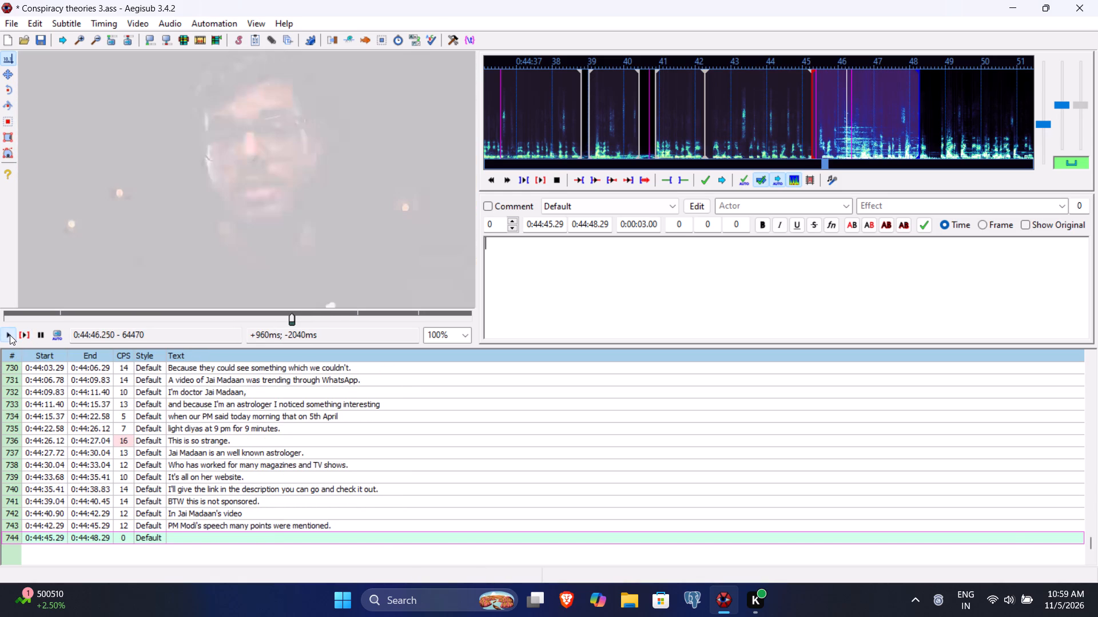
left_click(595, 224)
key("6")
type("25")
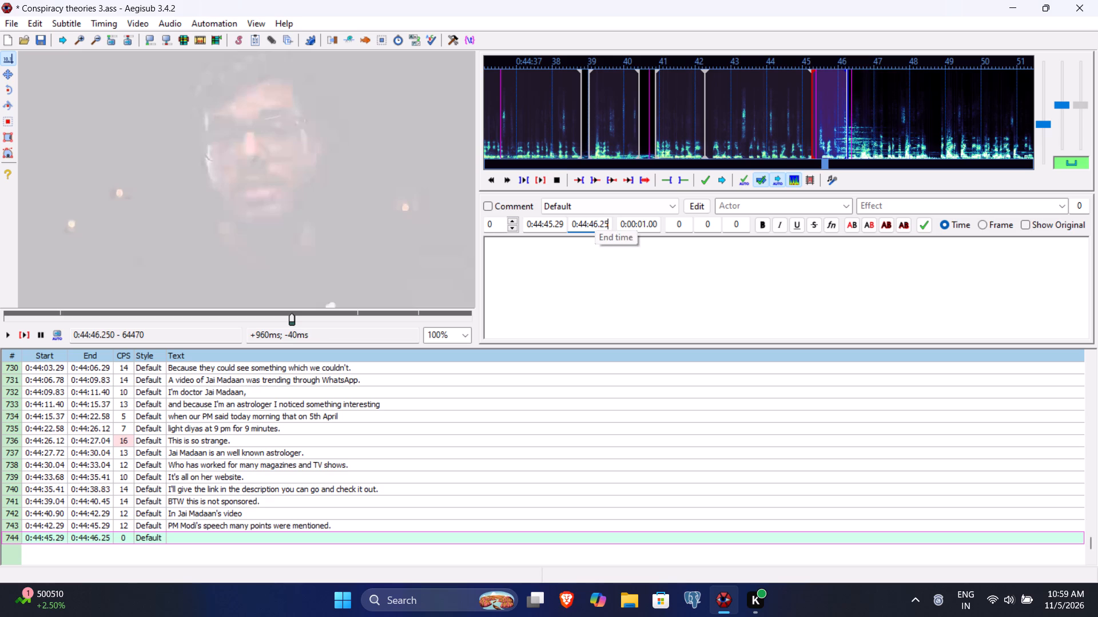
left_click(594, 259)
type("She mentioned")
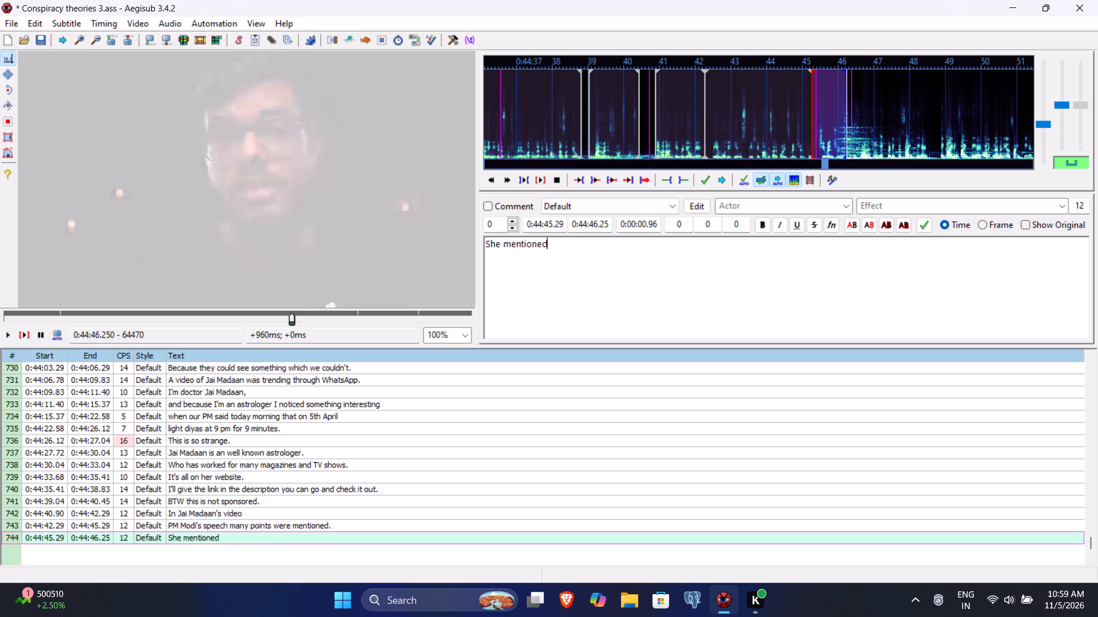
key("Return")
Enter "[Astrology is also a predictive science]" in square brackets as the text of line 745.
key("shift+braceleft")
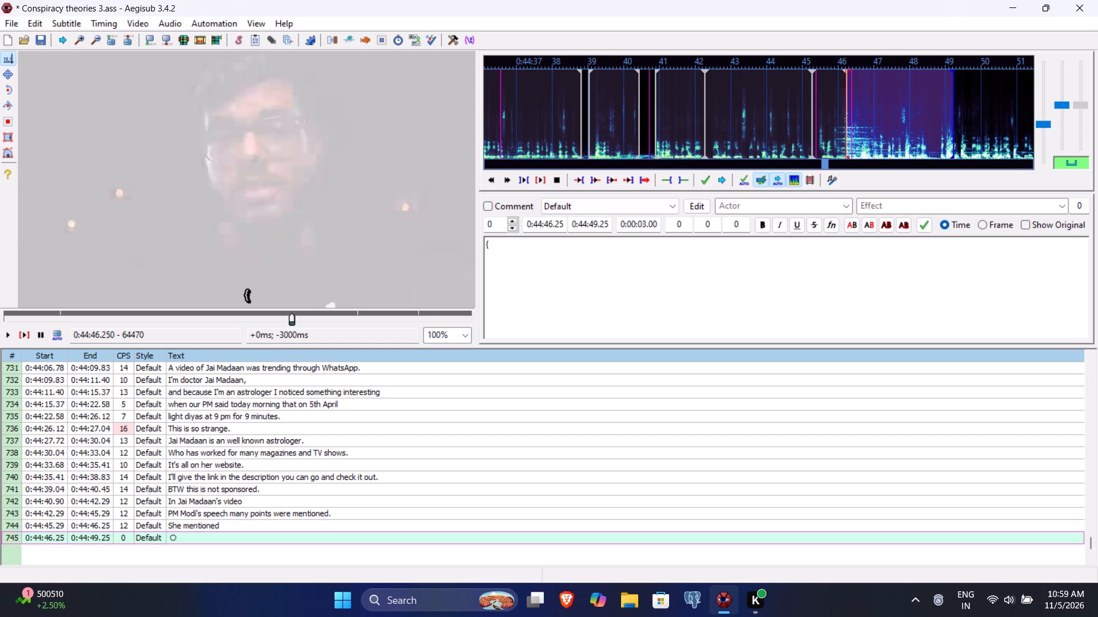
key("BackSpace")
type("[Astrolog")
type("y is also a predi")
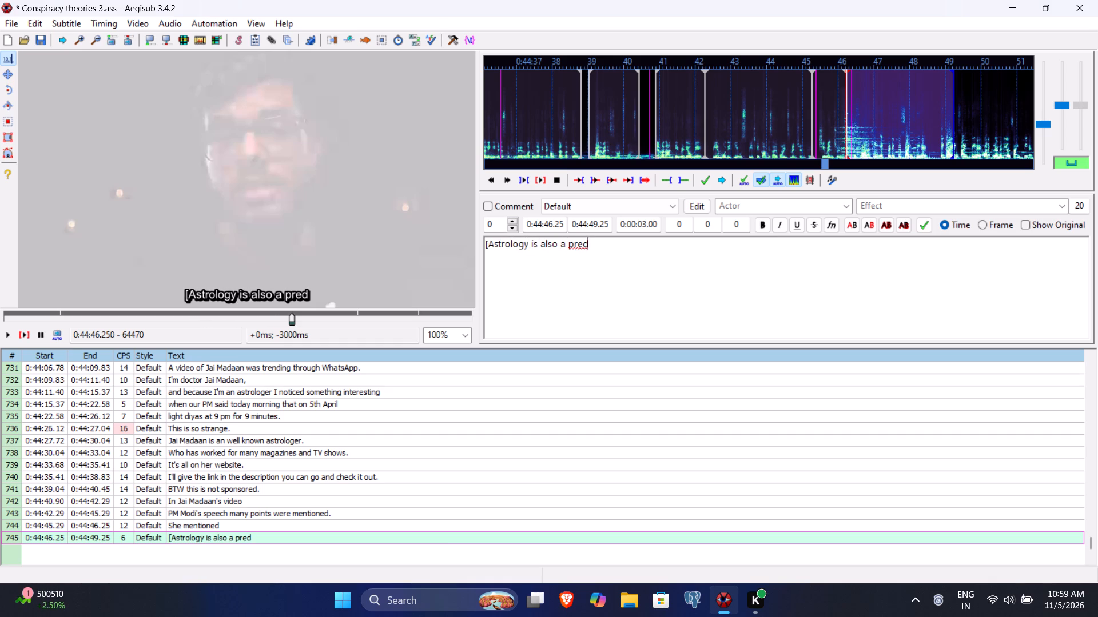
type("ctive science")
key("bracketright")
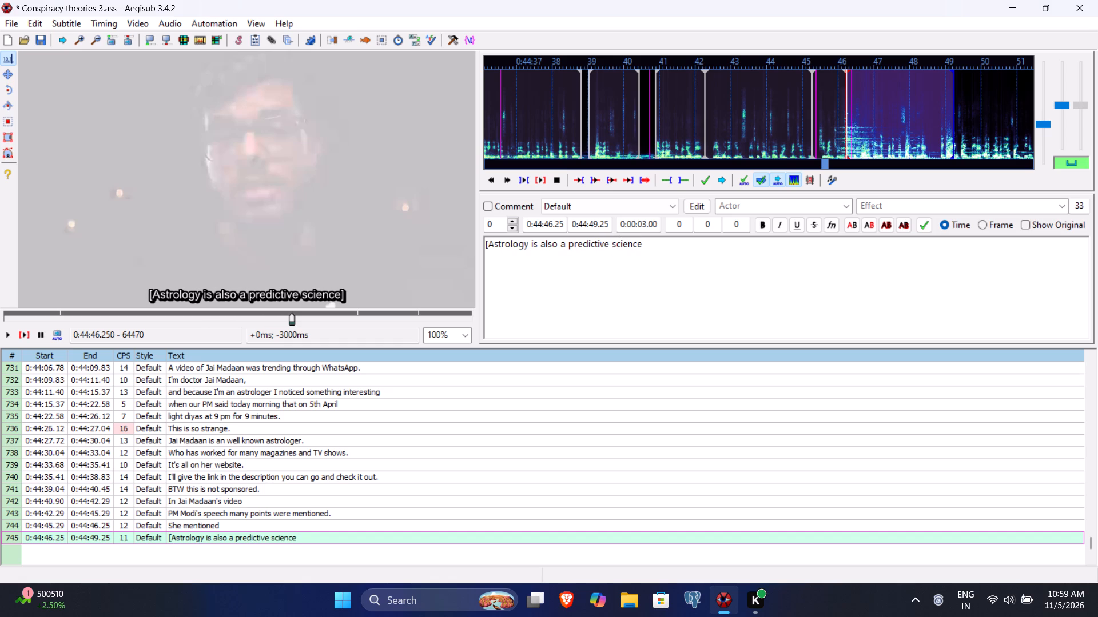
Play back line 745, set its end time to 0:44:48.62, and commit the line.
left_click(25, 331)
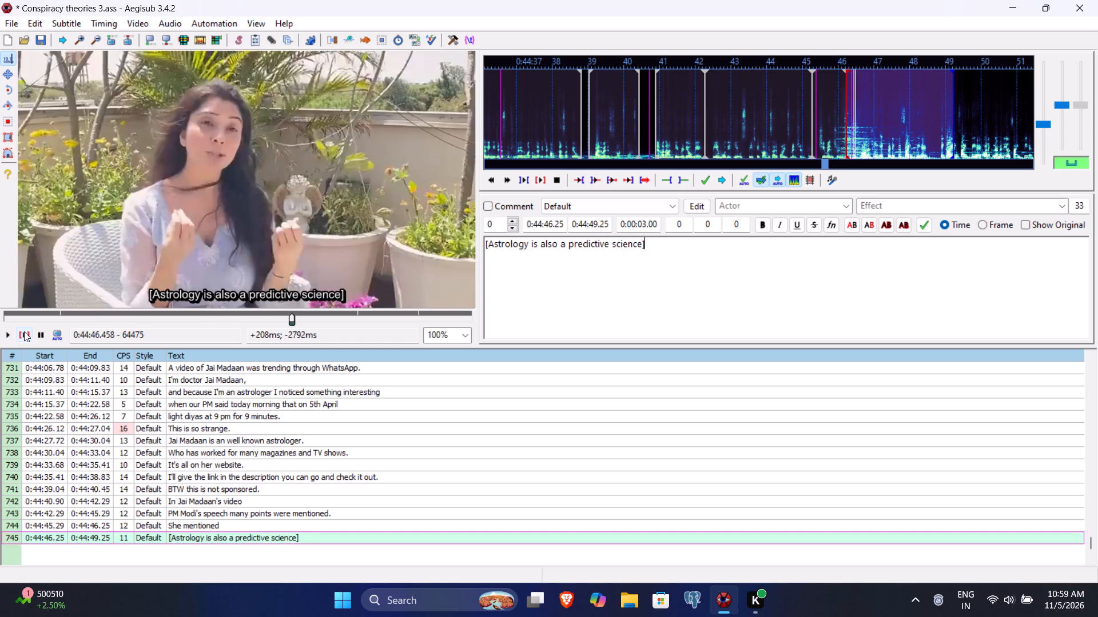
left_click(11, 331)
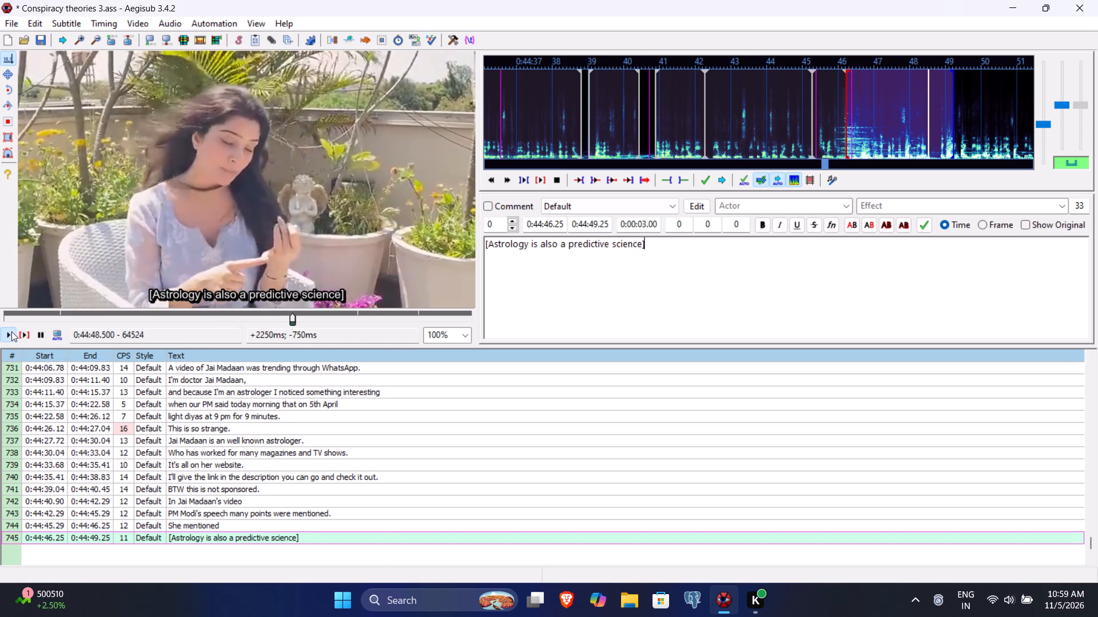
left_click(592, 222)
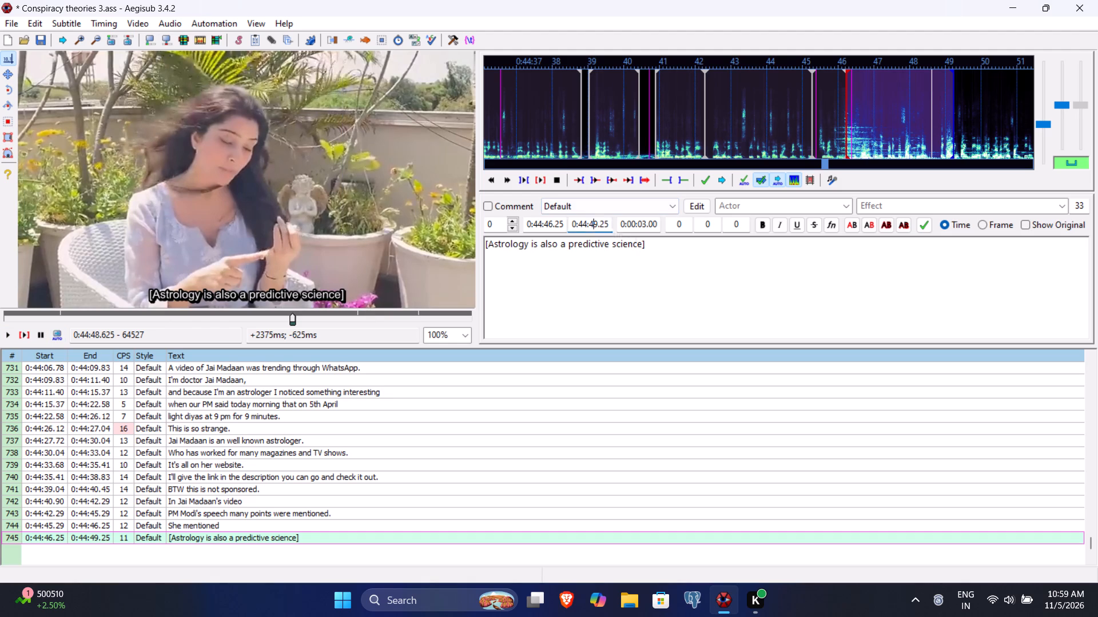
key("8")
type("62")
left_click(718, 286)
key("Return")
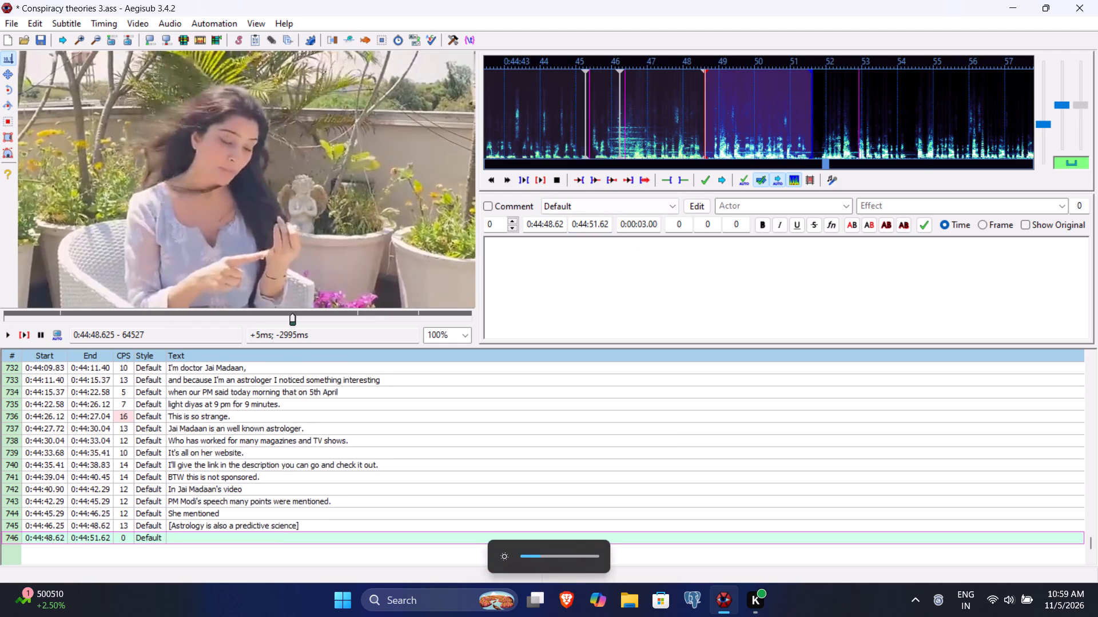
Play back line 746 and set its end time to 0:44:51.54 and its start time to 0:44:48.82.
left_click(27, 331)
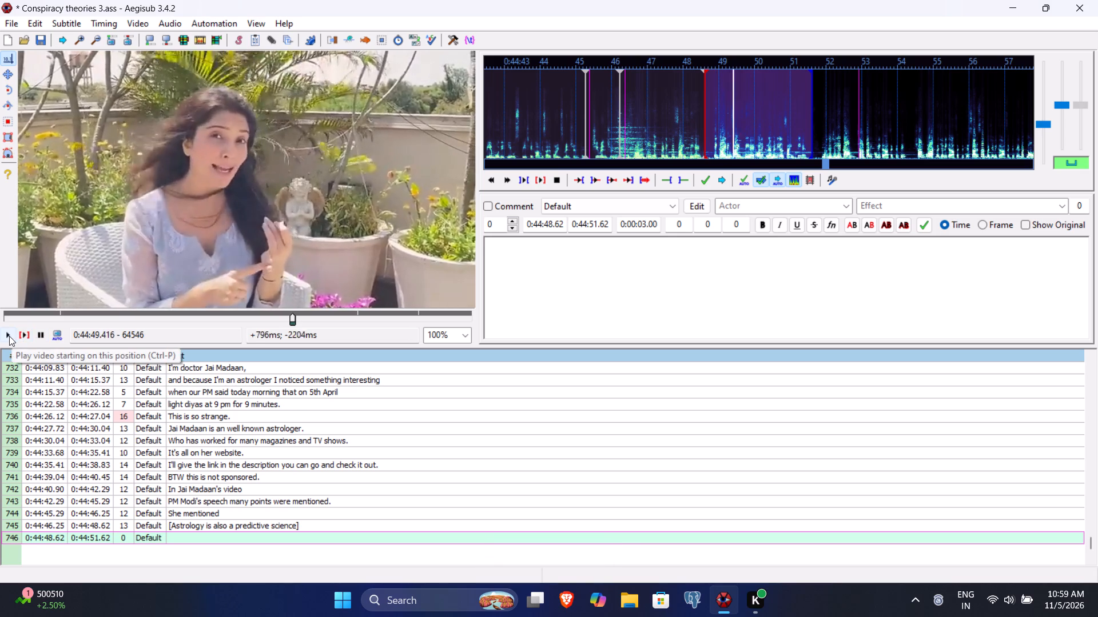
left_click(9, 336)
left_click(6, 332)
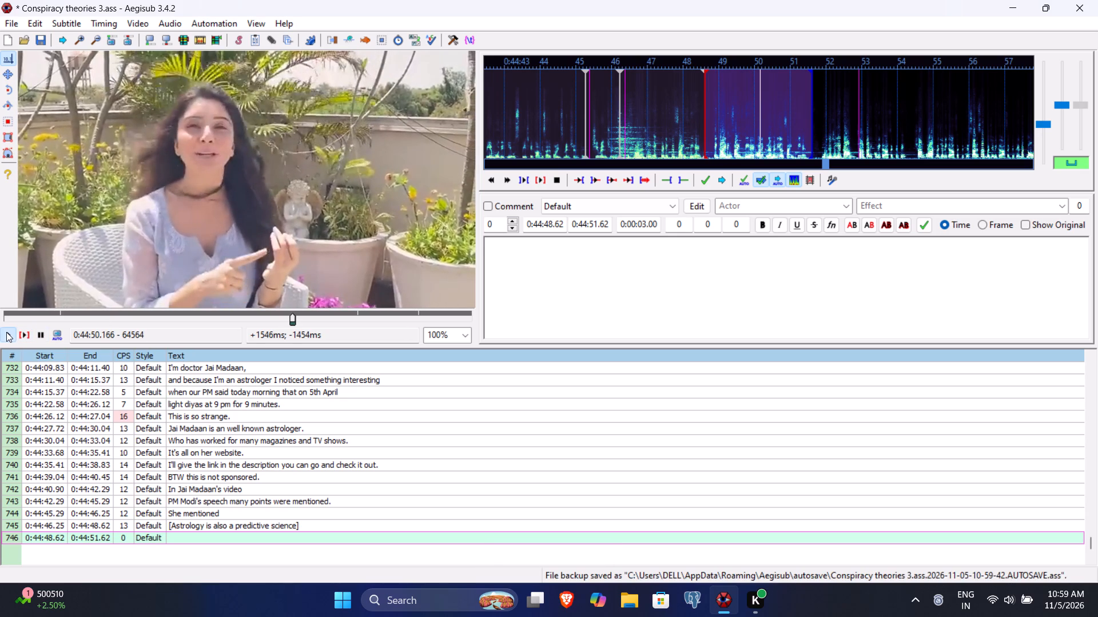
left_click(6, 332)
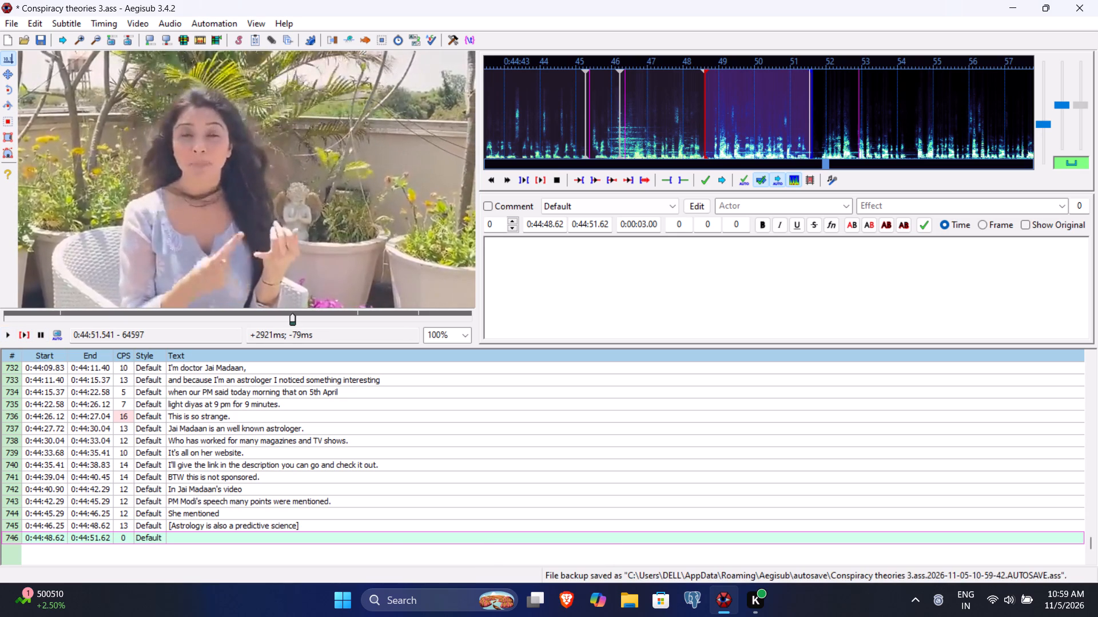
left_click(599, 227)
type("54")
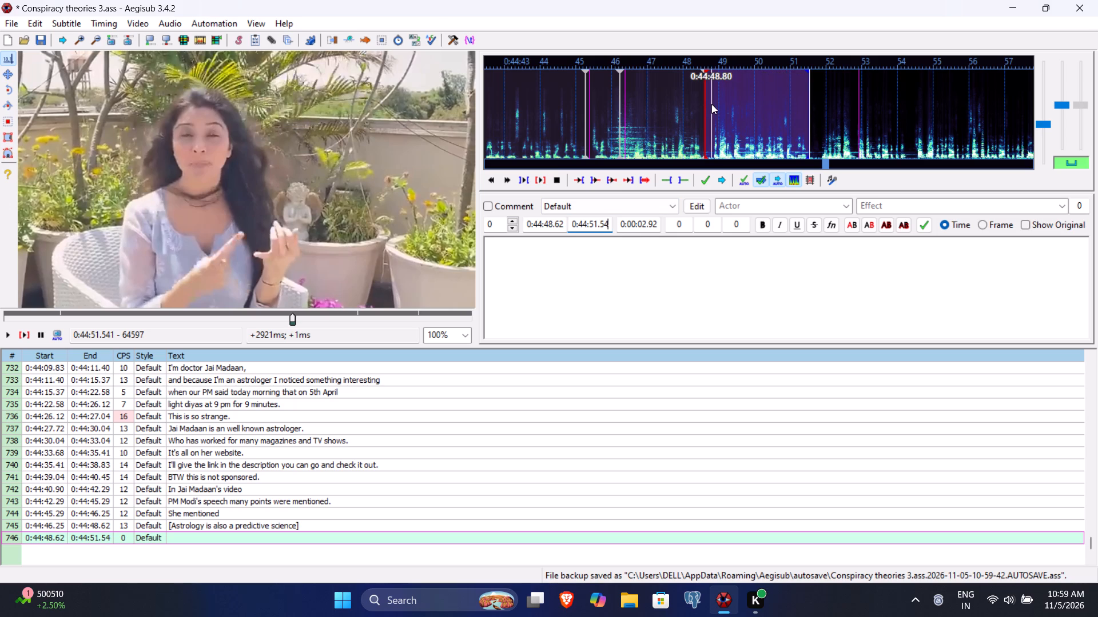
left_click(555, 221)
key("8")
Enter "[also a guidance science and a remedial sciencetoo]" as the text of line 746 and commit the line.
left_click(551, 285)
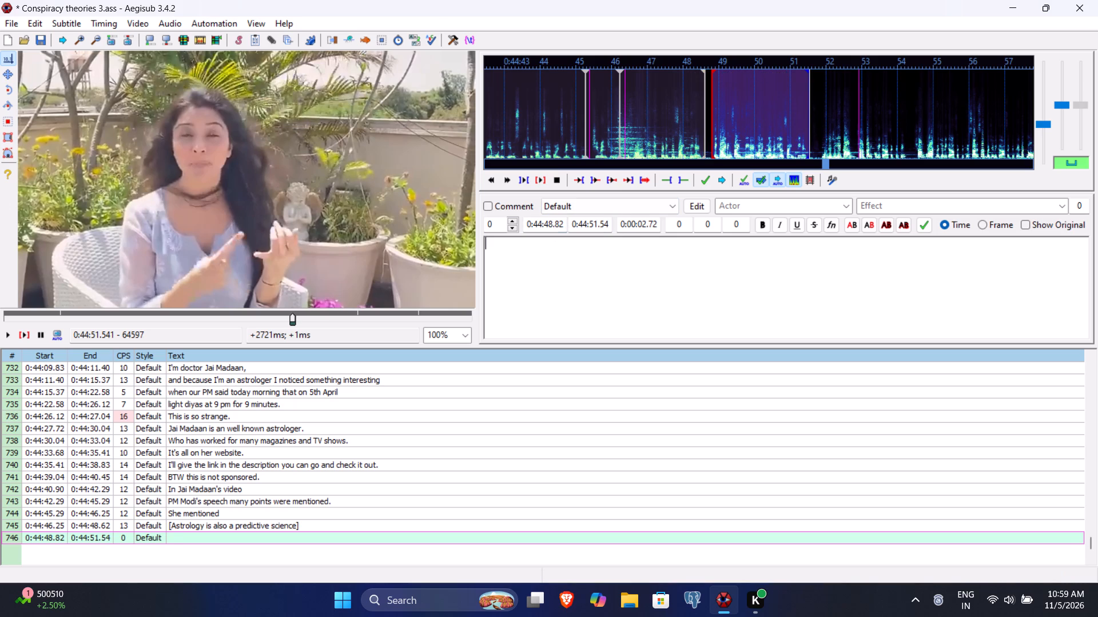
type("als")
key("BackSpace")
key("BackSpace")
key("BackSpace")
key("BackSpace")
type("[asl")
key("BackSpace")
key("BackSpace")
type("lso a guidance science and a remedial science")
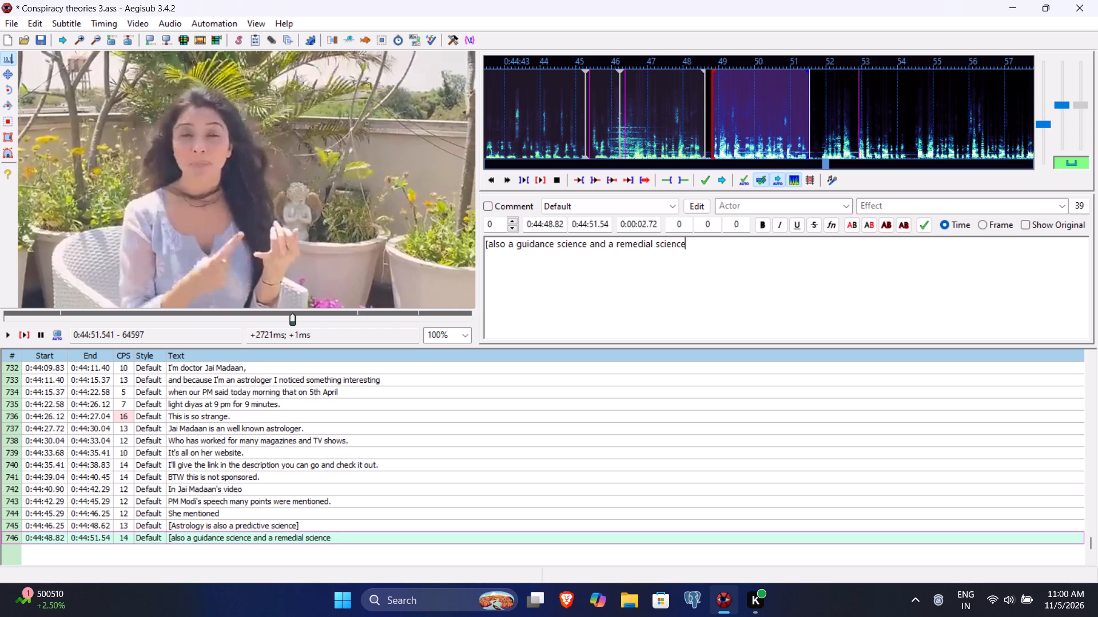
type("too]")
key("Return")
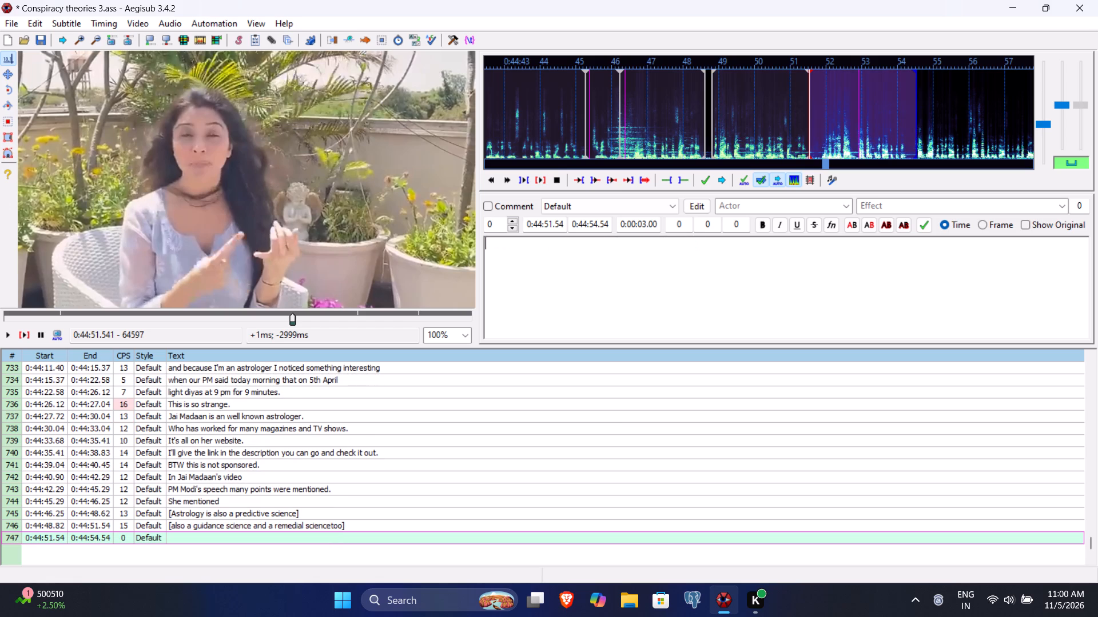
Play back line 747 and set its end time to 0:44:54.29 and its start time to 0:44:51.88.
left_click(26, 332)
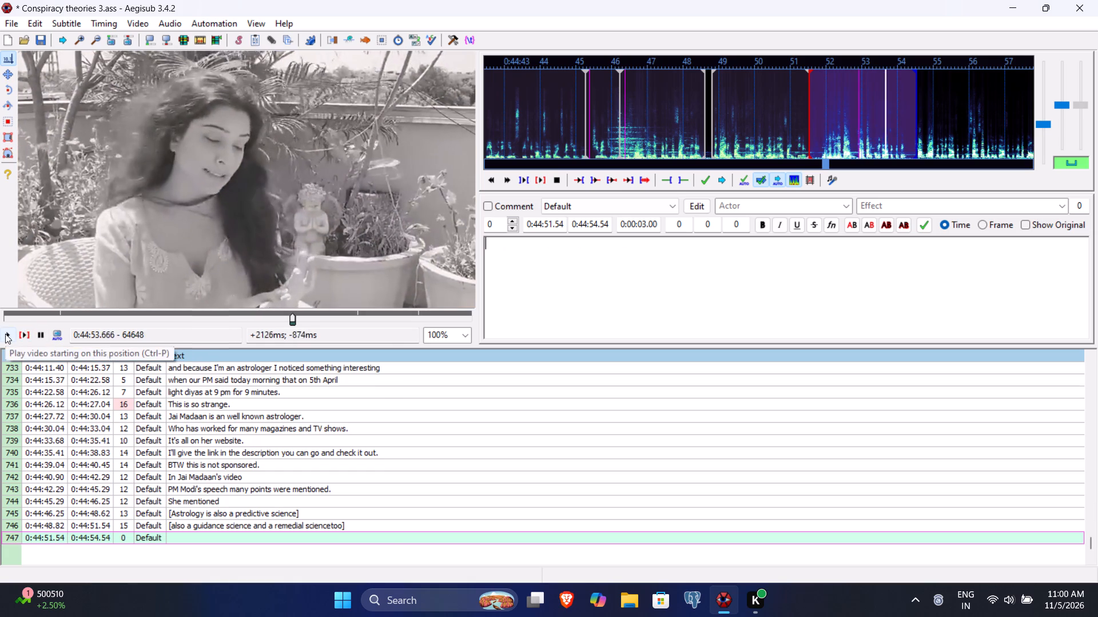
left_click(5, 334)
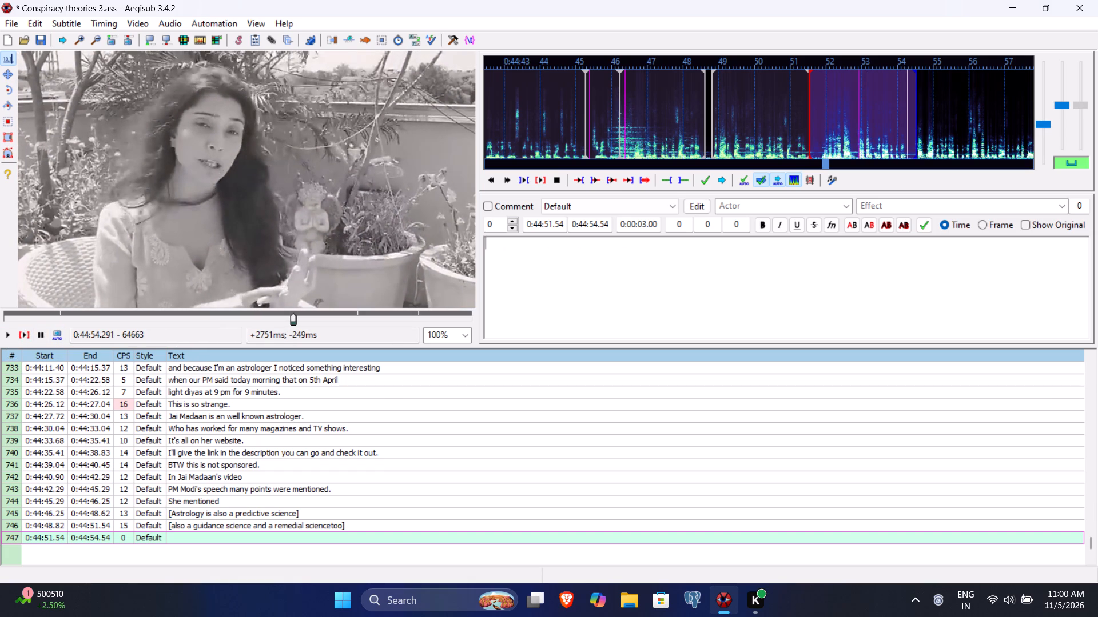
left_click(600, 224)
type("29")
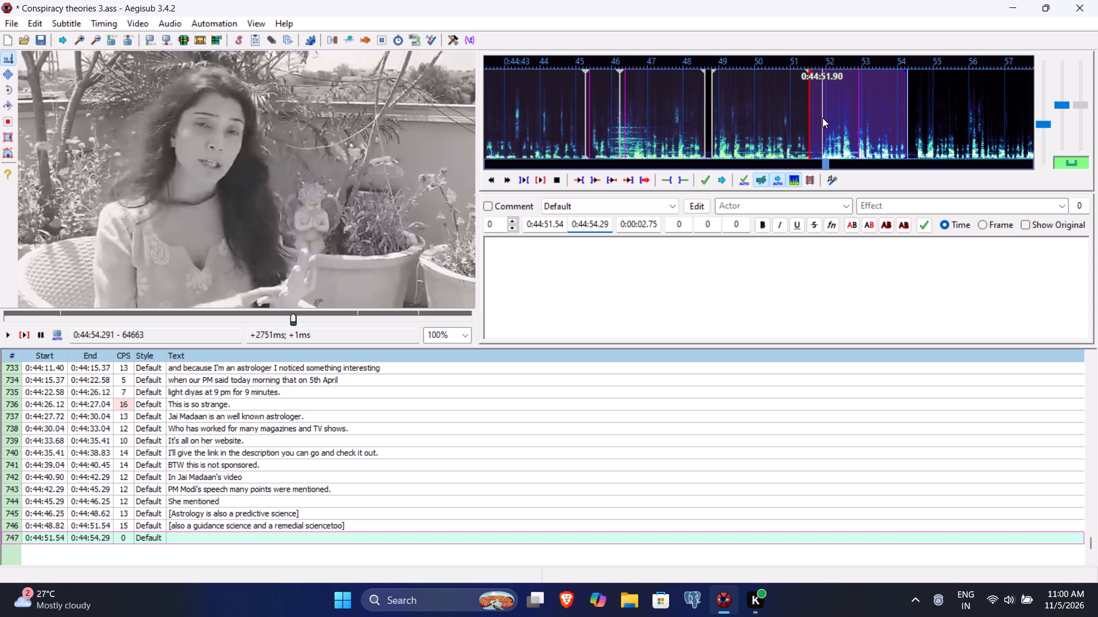
left_click(554, 227)
type("88")
Enter "Mr Modi could have told to do this on 4th too," as the text of line 747 and commit the line.
left_click(544, 275)
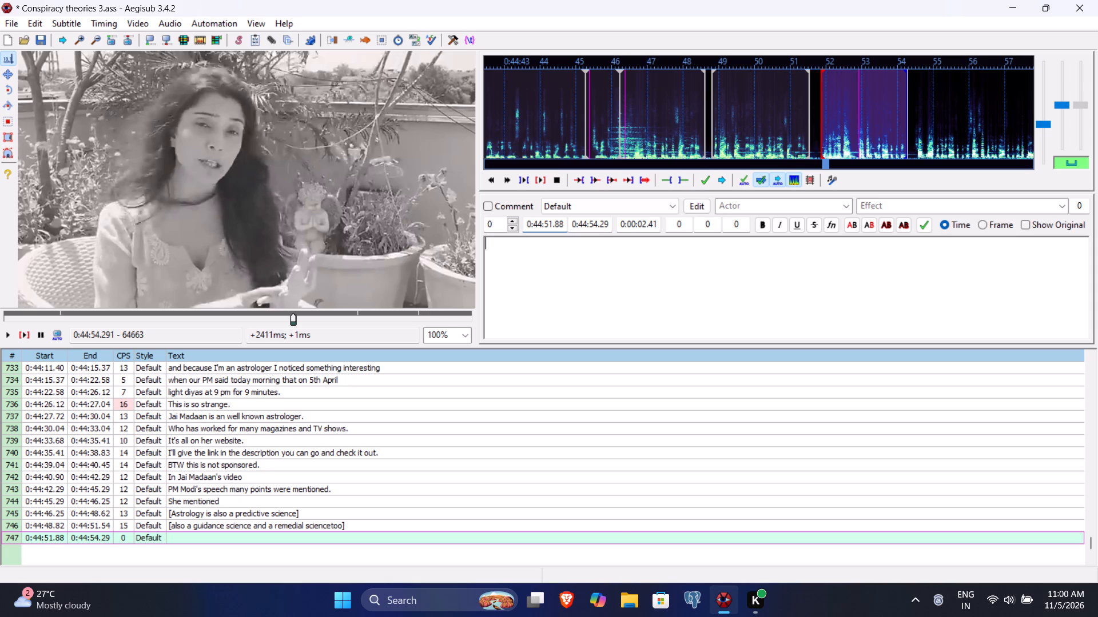
type("Mr Modi could have")
key("space")
type("told to")
key("space")
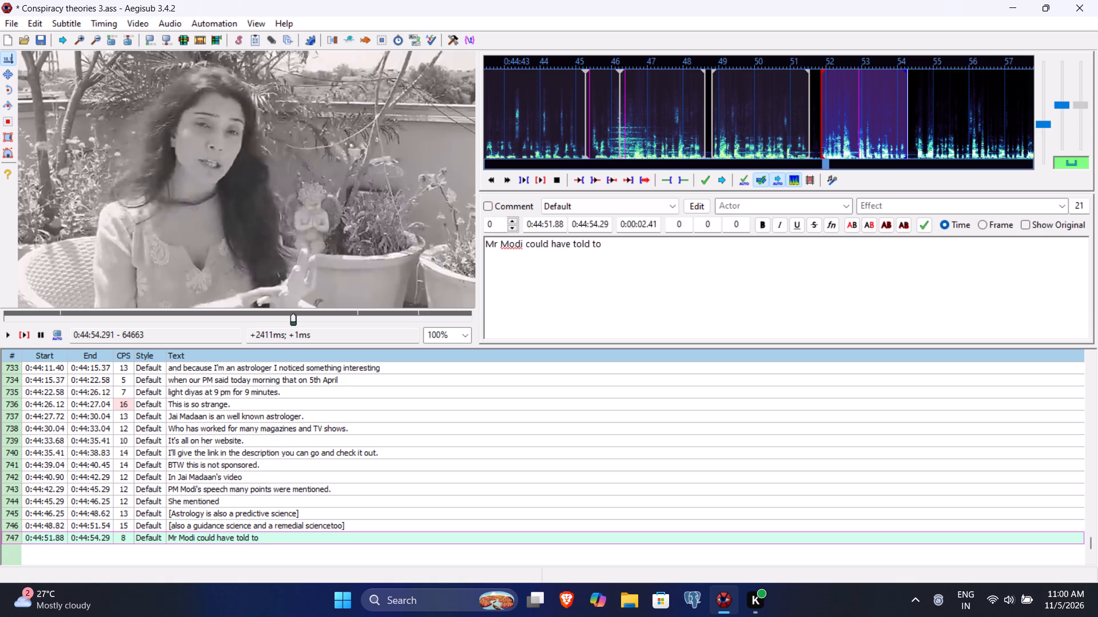
type("do this on 4th toom")
key("BackSpace")
key("comma")
key("Return")
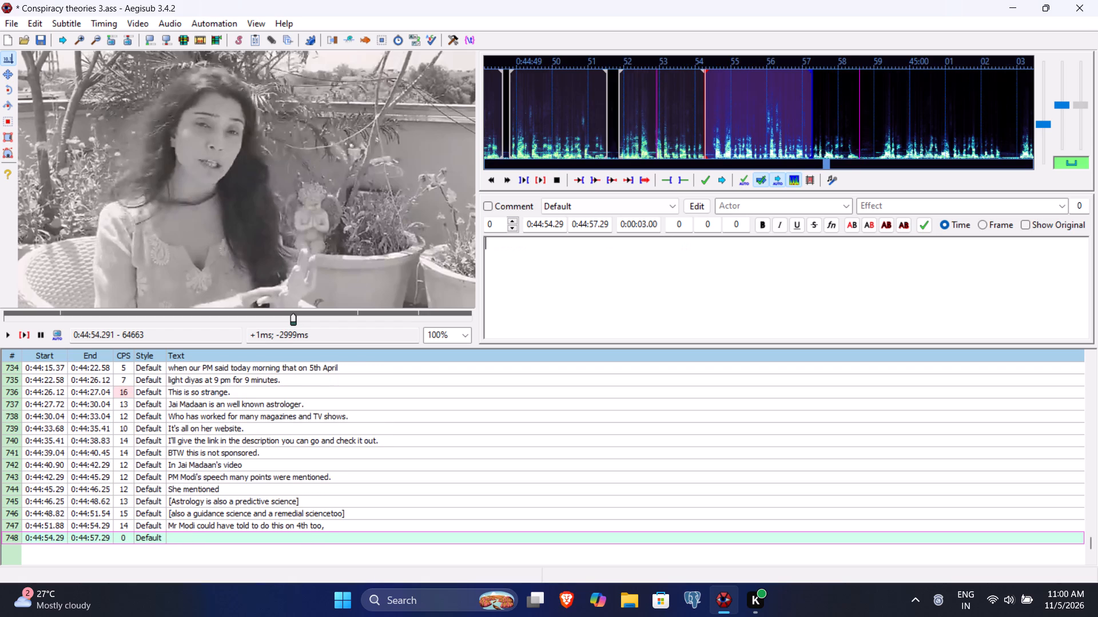
Play back line 748 and set its end time to 0:44:56.08 and its start time to 0:44:54.49.
left_click(27, 328)
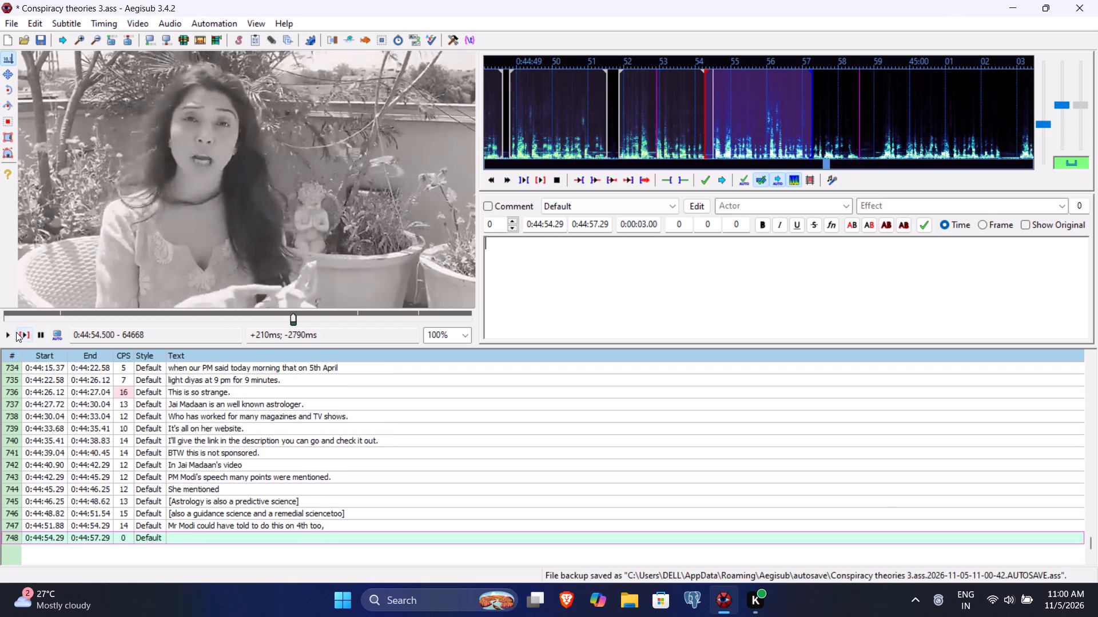
left_click(6, 335)
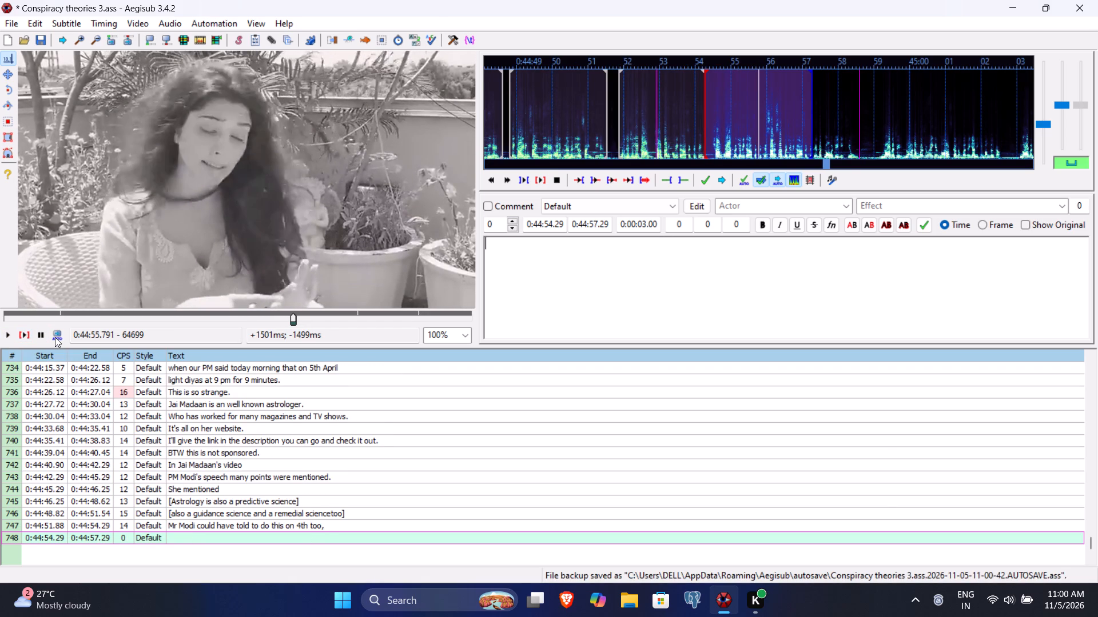
double_click(10, 335)
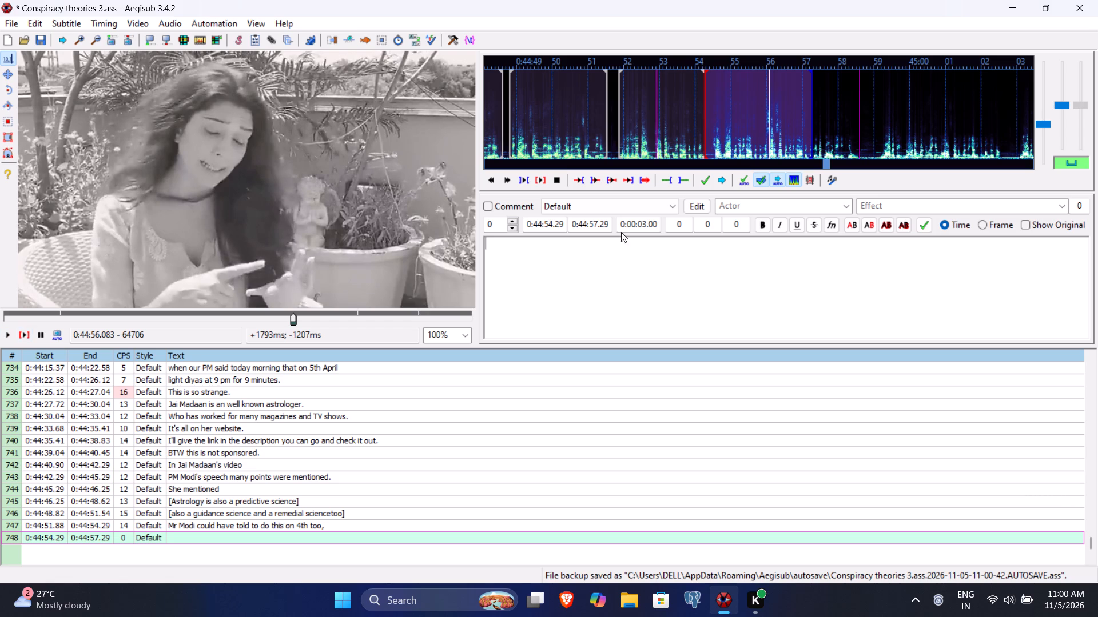
left_click(594, 228)
key("6")
type("08")
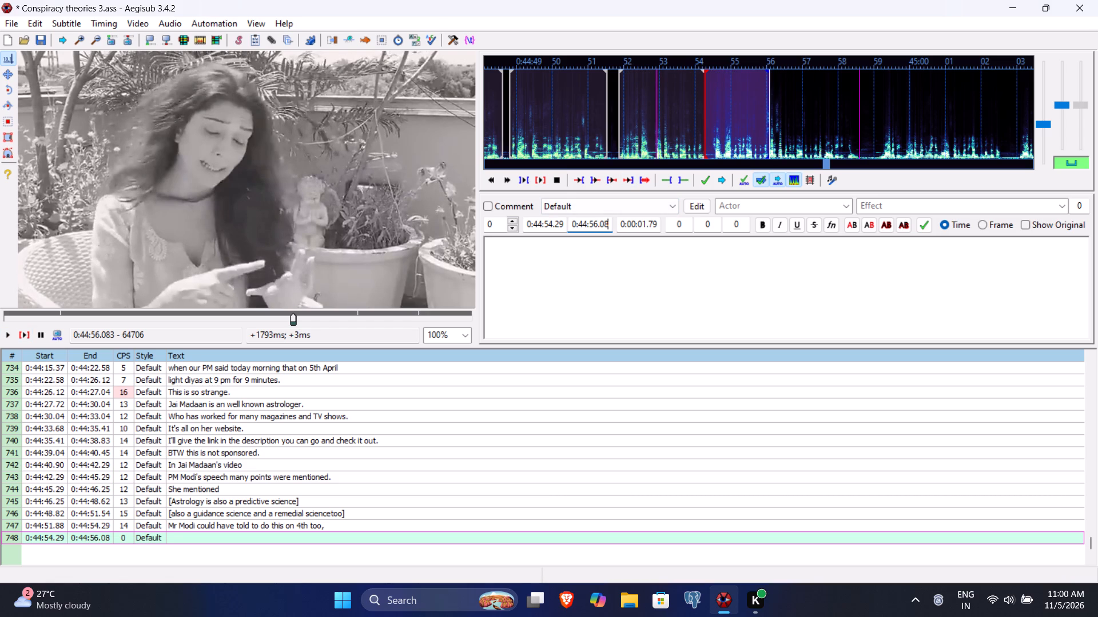
left_click(556, 226)
type("49")
Enter "[or at 7 pm]" in square brackets as the text of line 748 and commit the line.
left_click(544, 282)
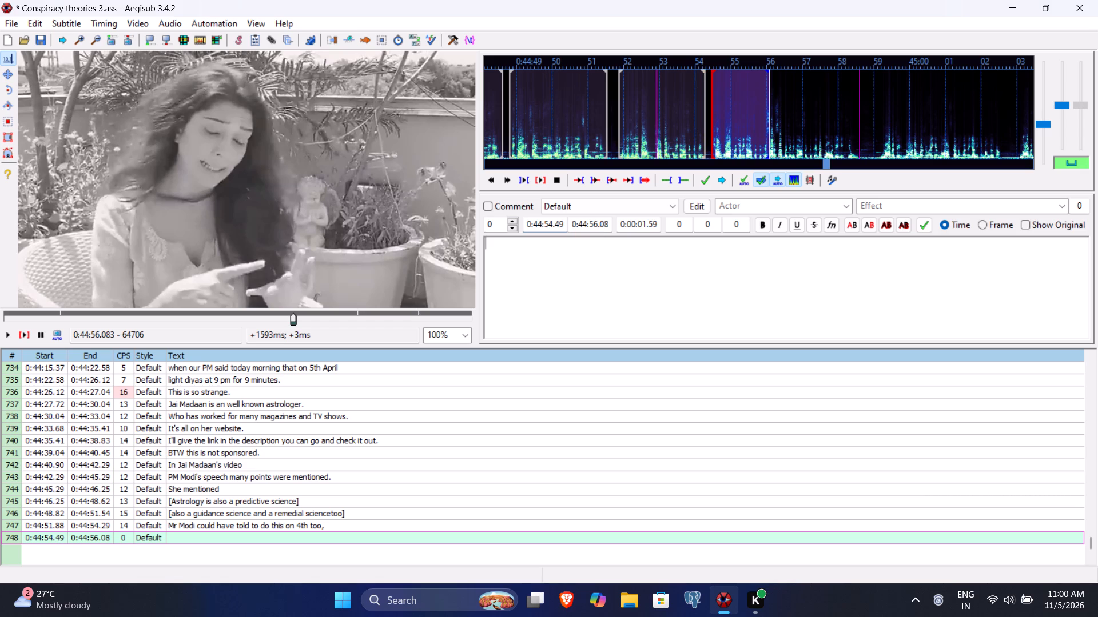
key("bracketleft")
type("ora")
key("BackSpace")
key("space")
type("at 7 pm")
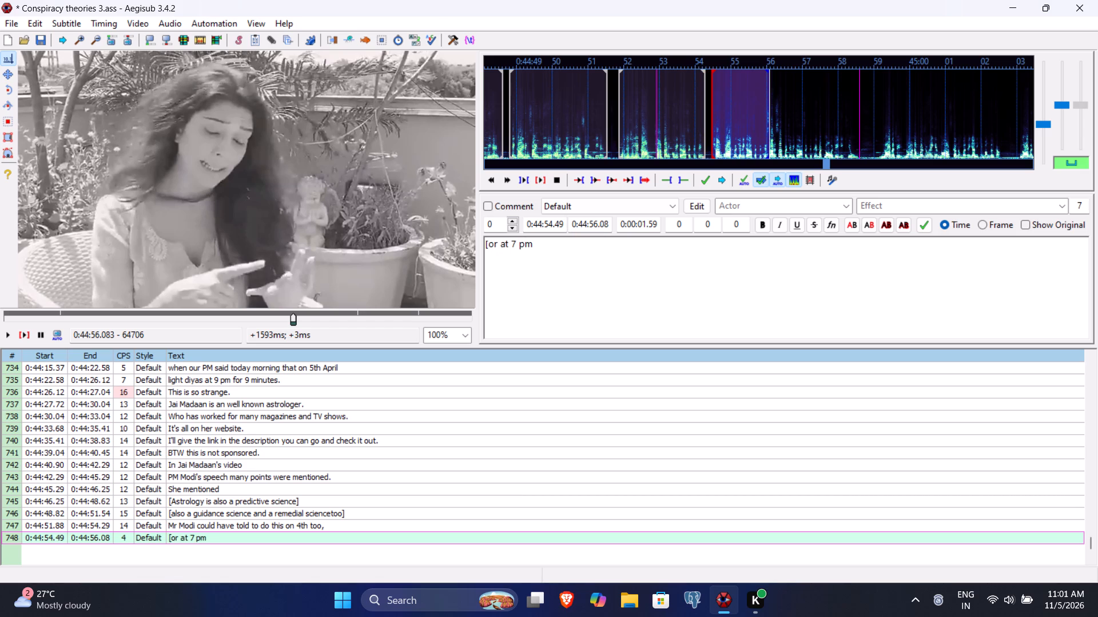
key("bracketright")
key("Return")
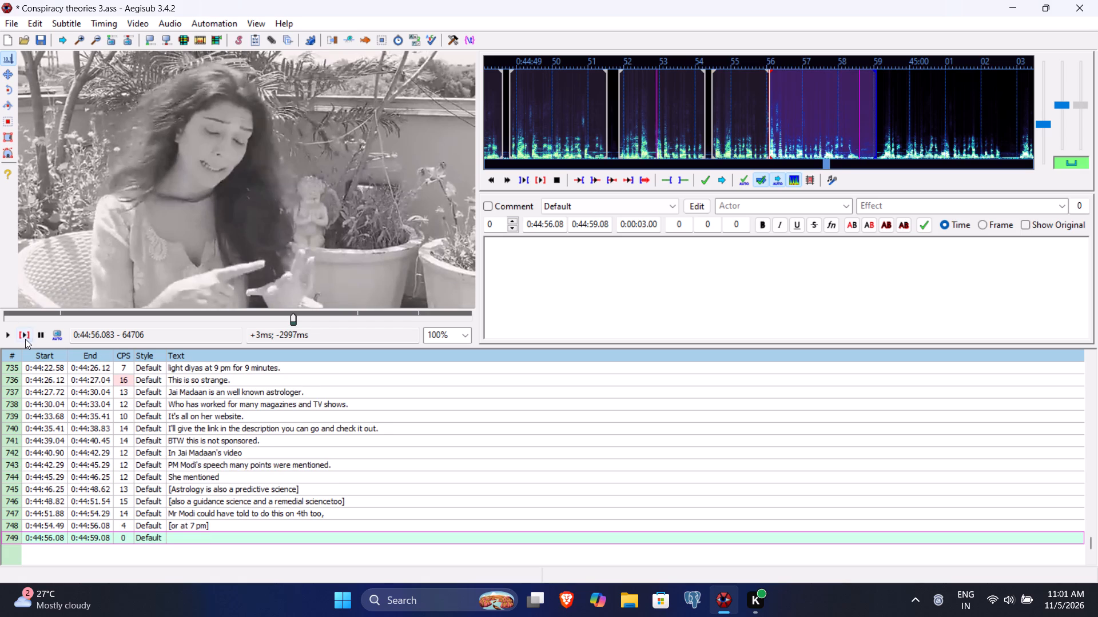
Play back line 749 and set its end time to 0:44:58.66.
left_click(25, 339)
double_click(13, 334)
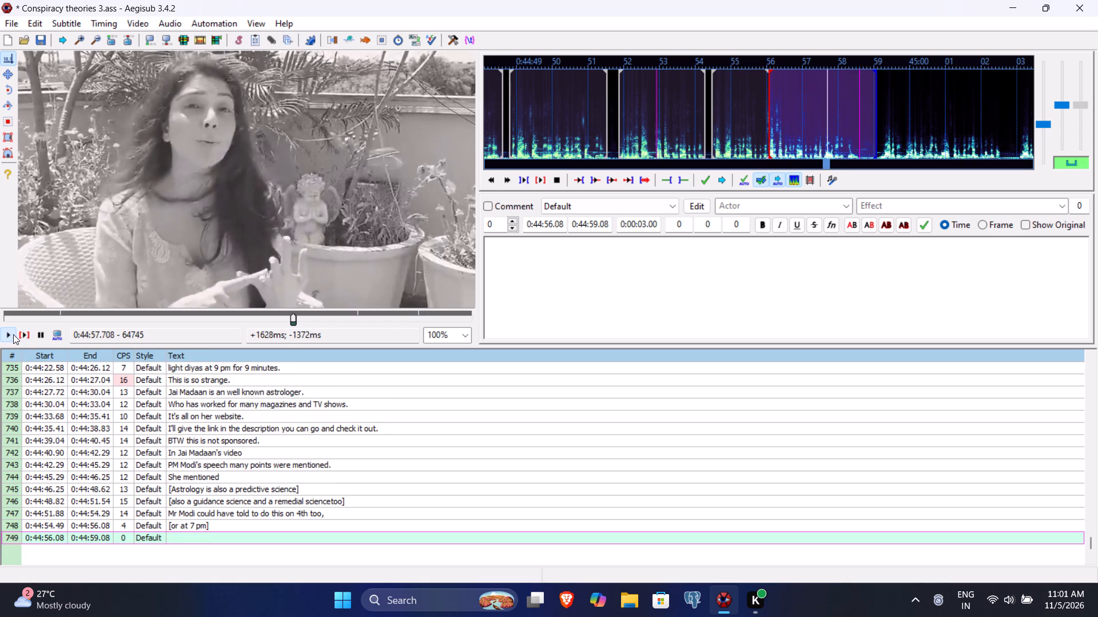
left_click(13, 334)
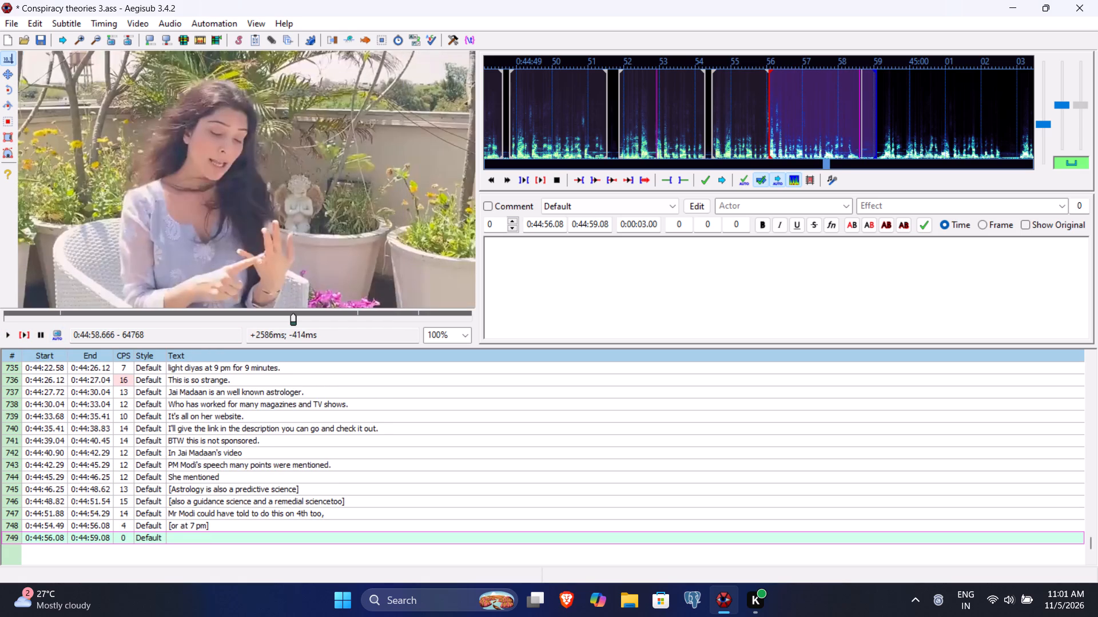
left_click(592, 222)
key("8")
type("66")
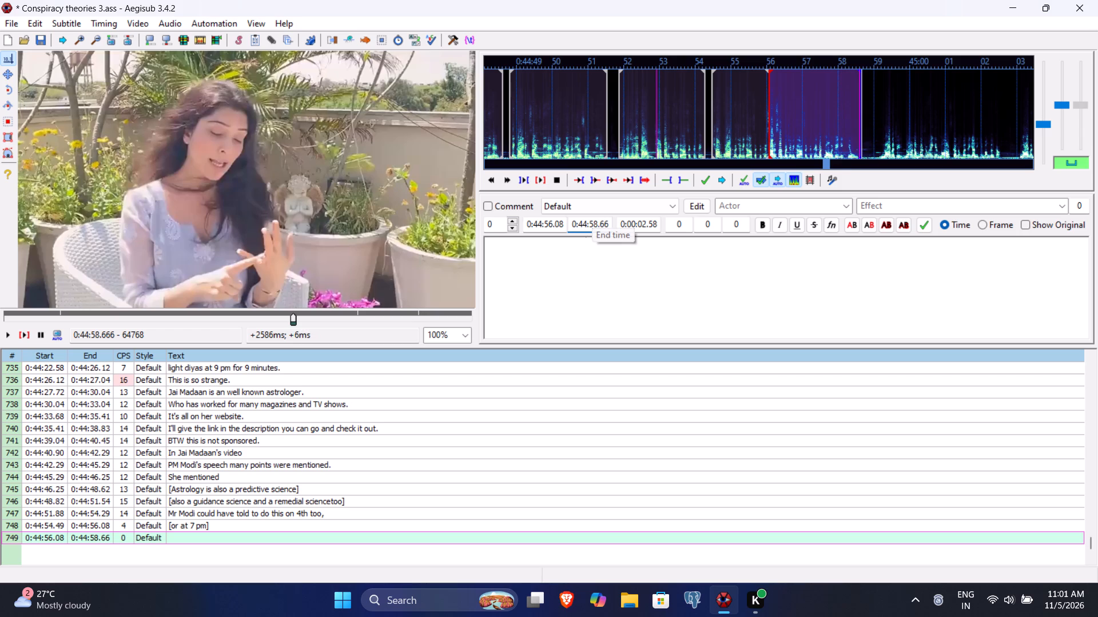
Enter "[or even at 7:30 but why 9 only?]" as the text of line 749 and commit the line.
left_click(572, 263)
key("bracketleft")
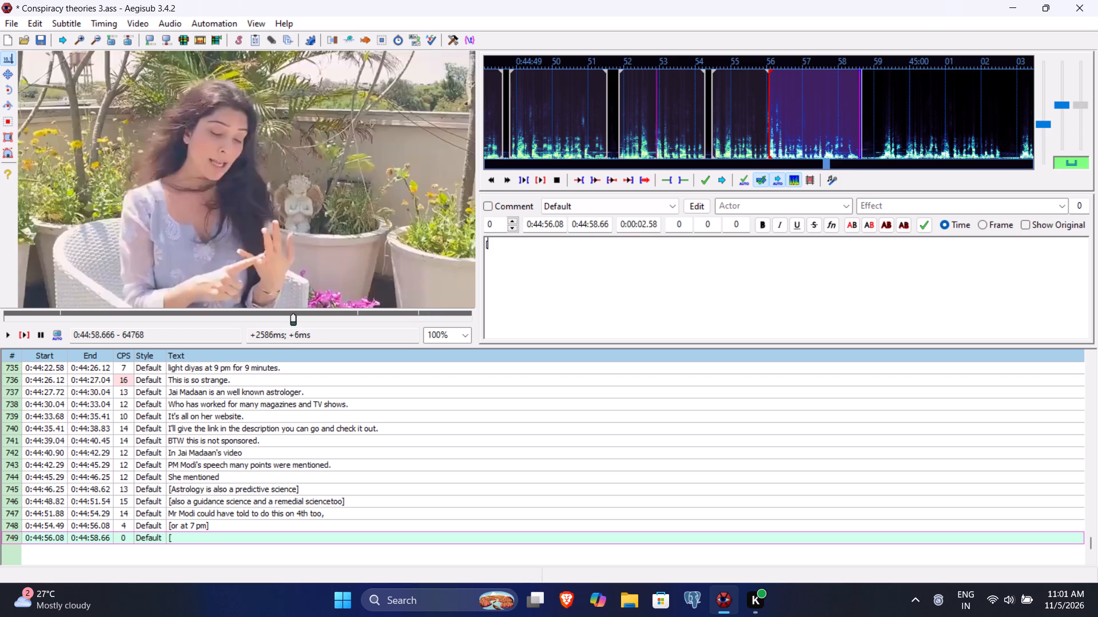
type("or even a t")
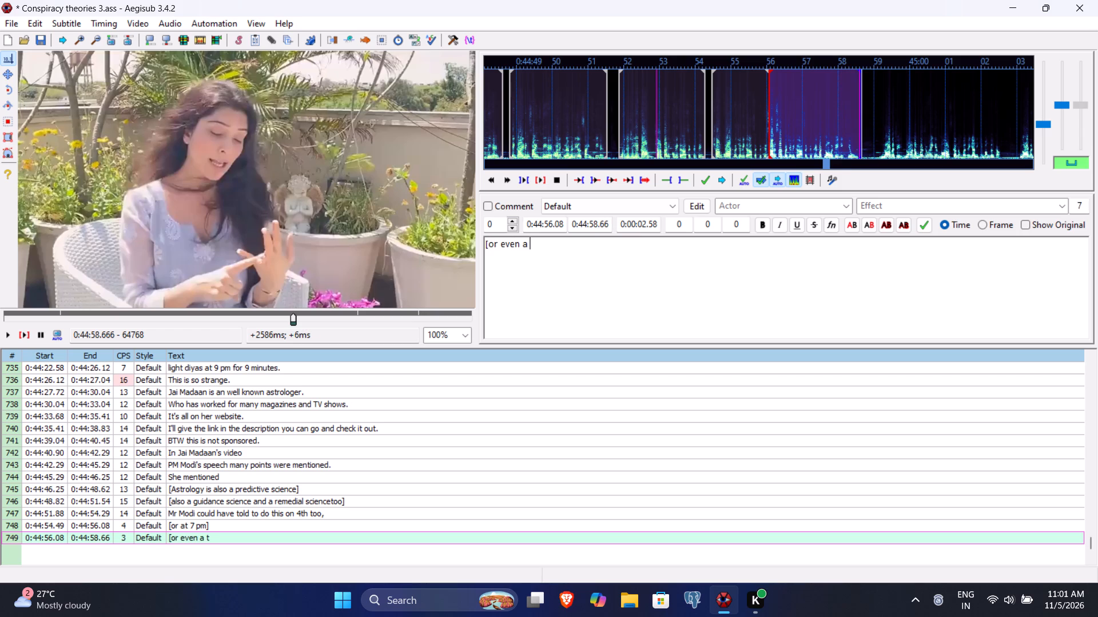
key("BackSpace")
key("BackSpace")
type("t")
key("space")
key("7")
type(":30 but why 9")
key("space")
type("only?]")
key("Return")
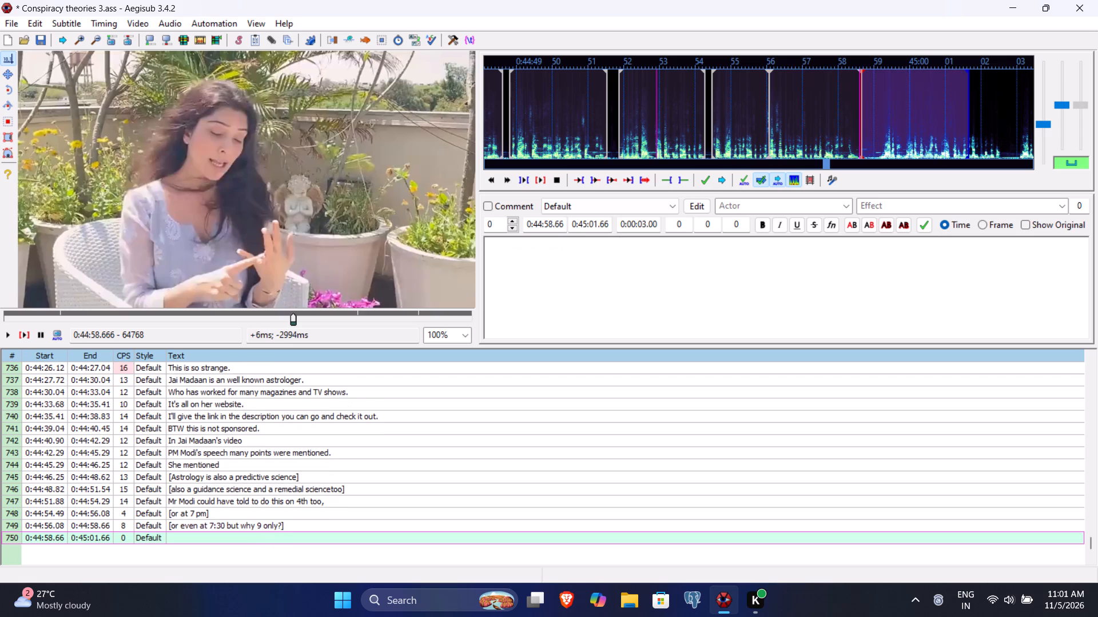
Play back line 750 and set its end time to 0:45:02.54 and its start time to 0:44:59.20.
left_click(31, 332)
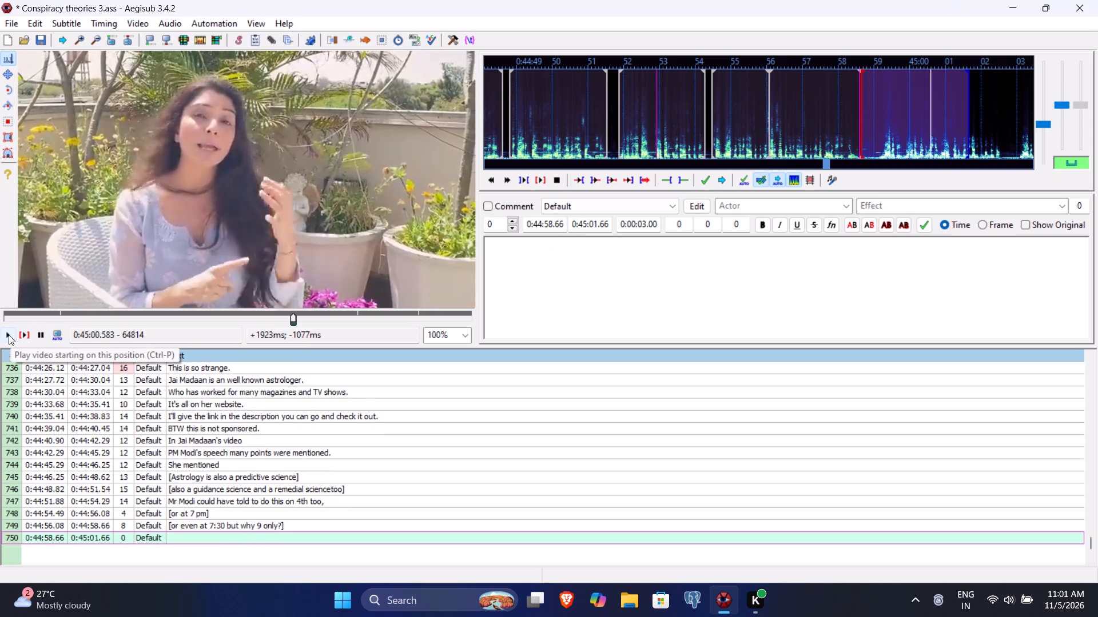
left_click(9, 335)
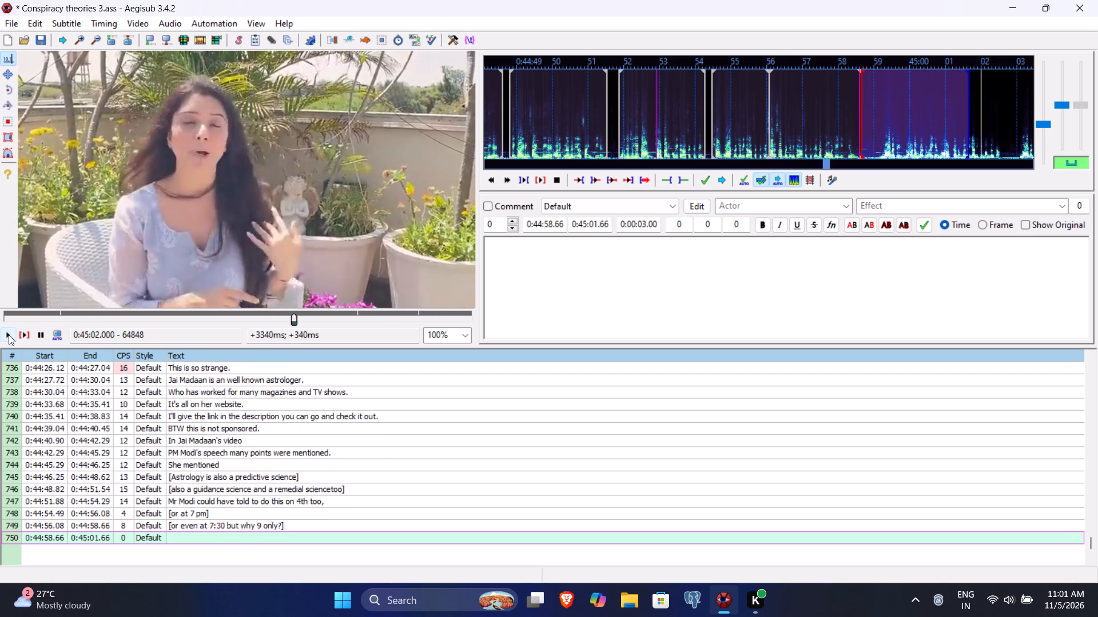
left_click(9, 335)
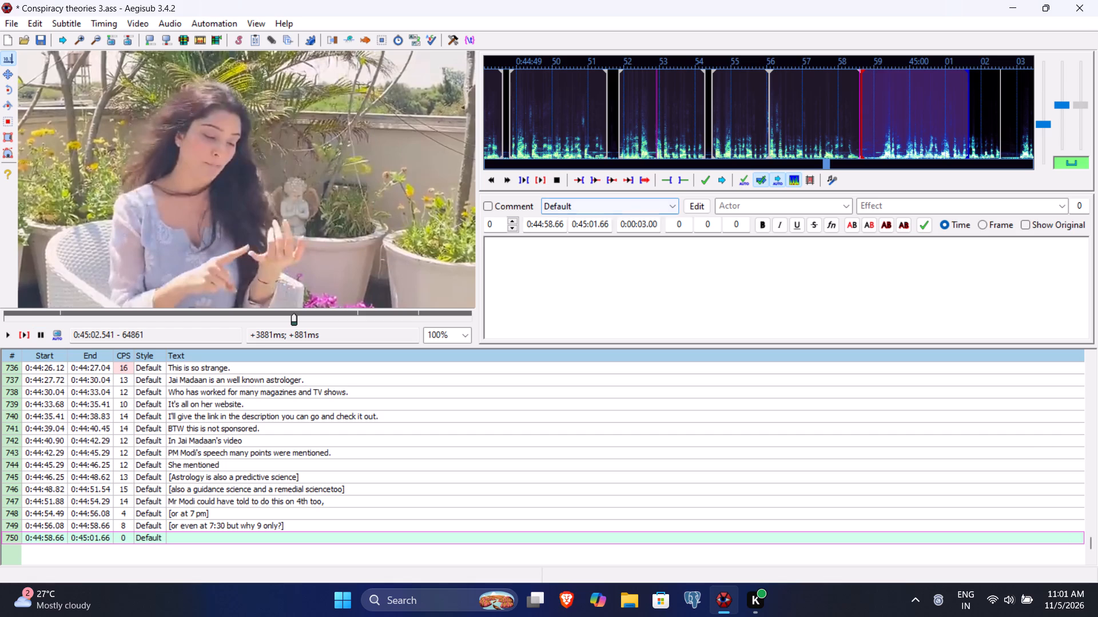
left_click(594, 225)
type("254")
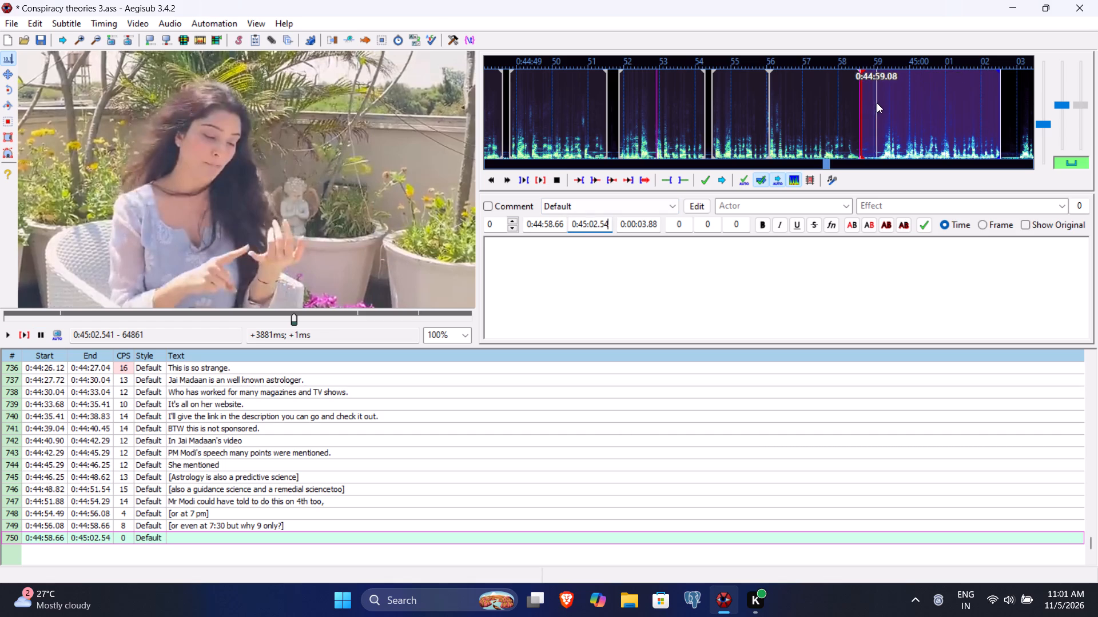
left_click(550, 222)
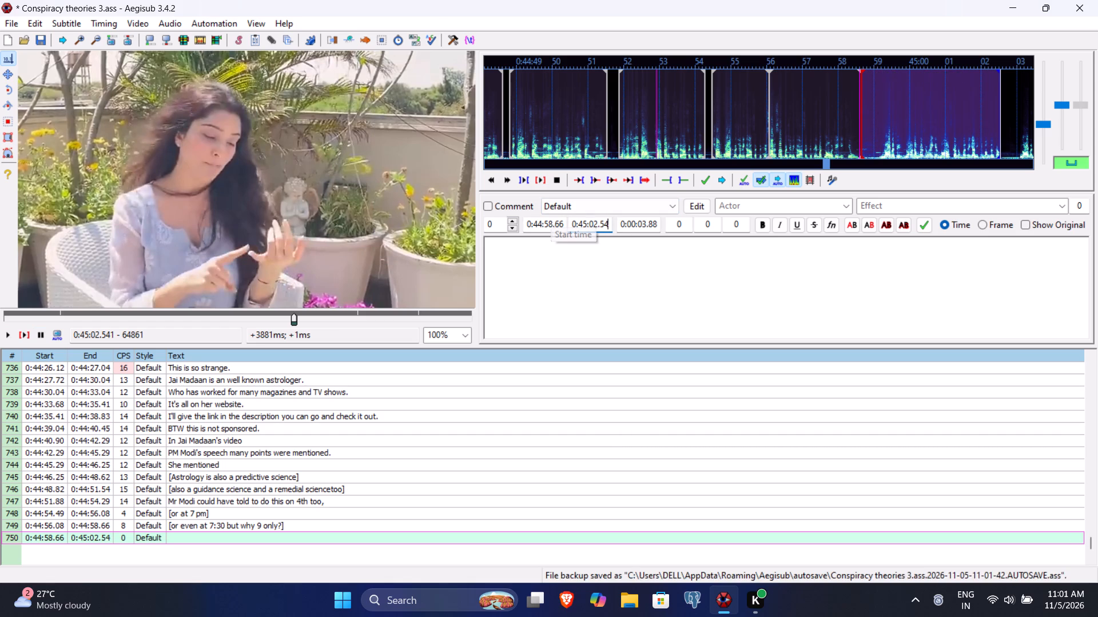
key("BackSpace")
type("920")
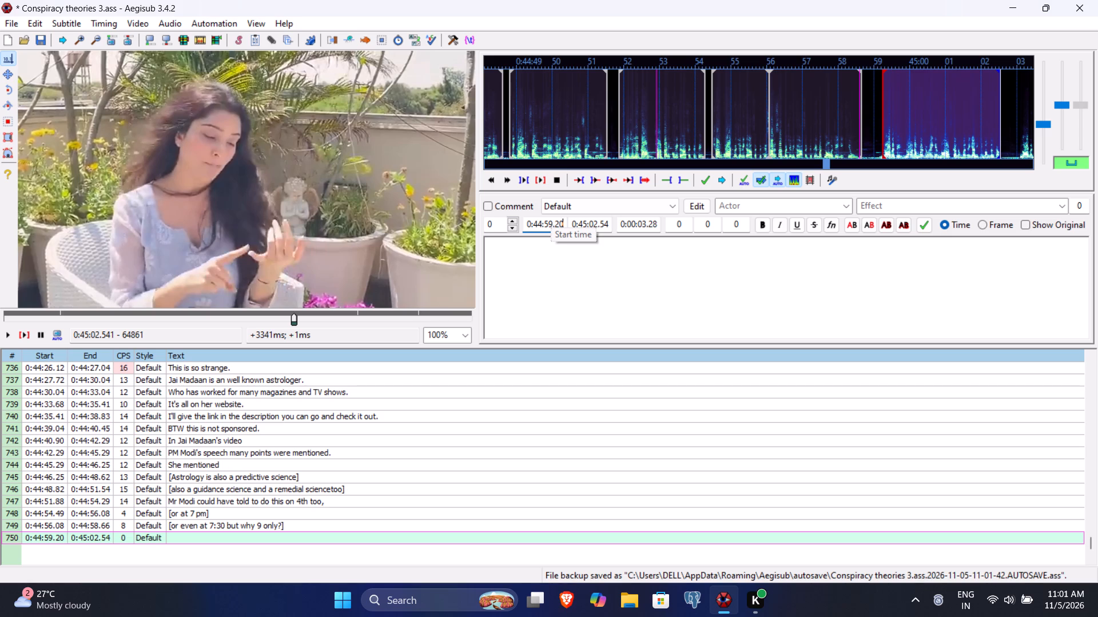
Enter "[9 number is related to Mars( Mangal)]" as the text of line 750 and commit the line.
left_click(542, 263)
type("[9")
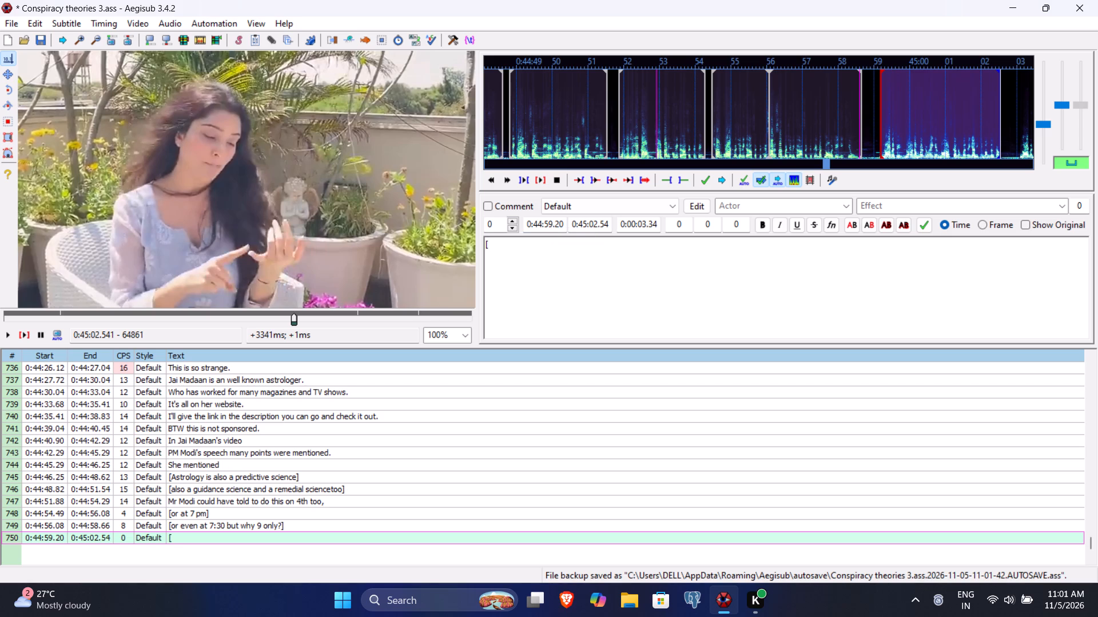
key("space")
type("nume")
key("BackSpace")
type("ber is")
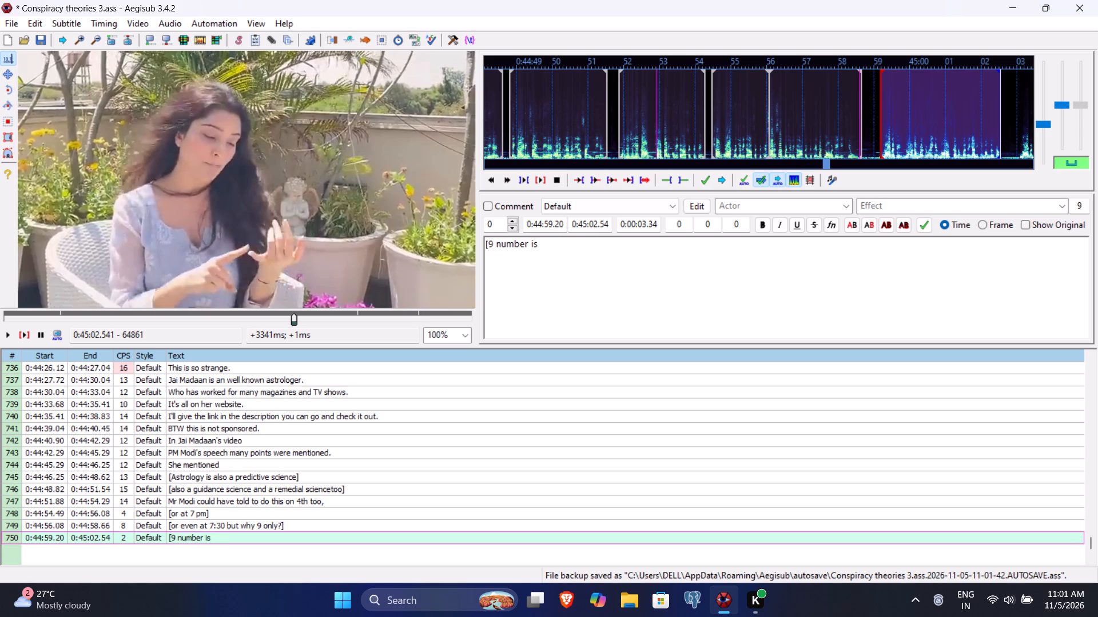
key("space")
type("related to Mars")
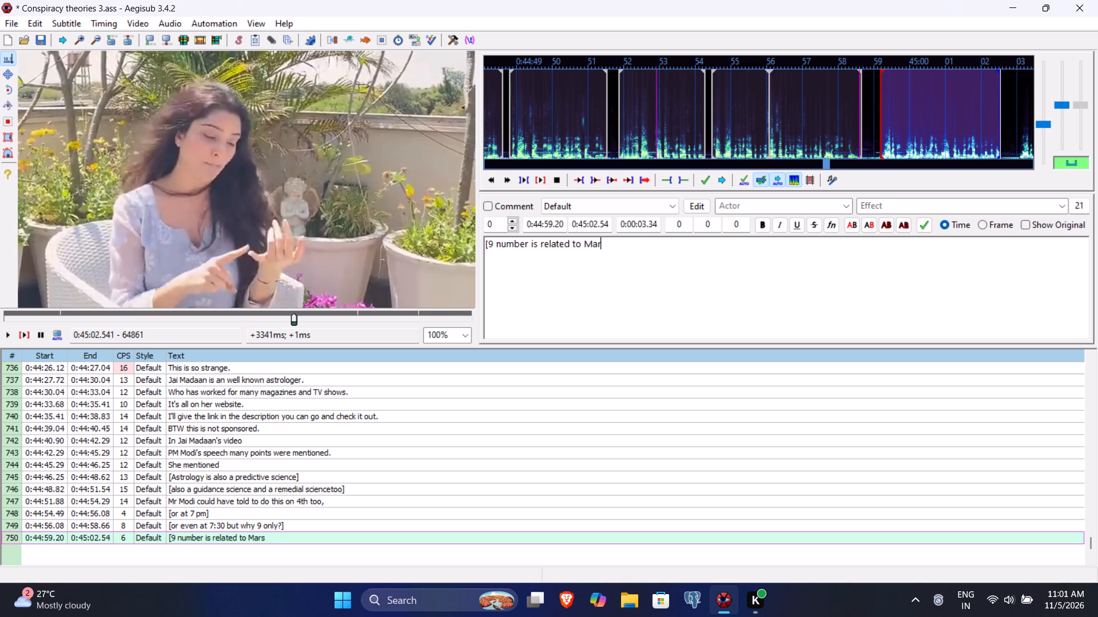
key("9")
key("BackSpace")
key("shift+parenleft")
key("space")
type("Mangal")
key("shift+parenright")
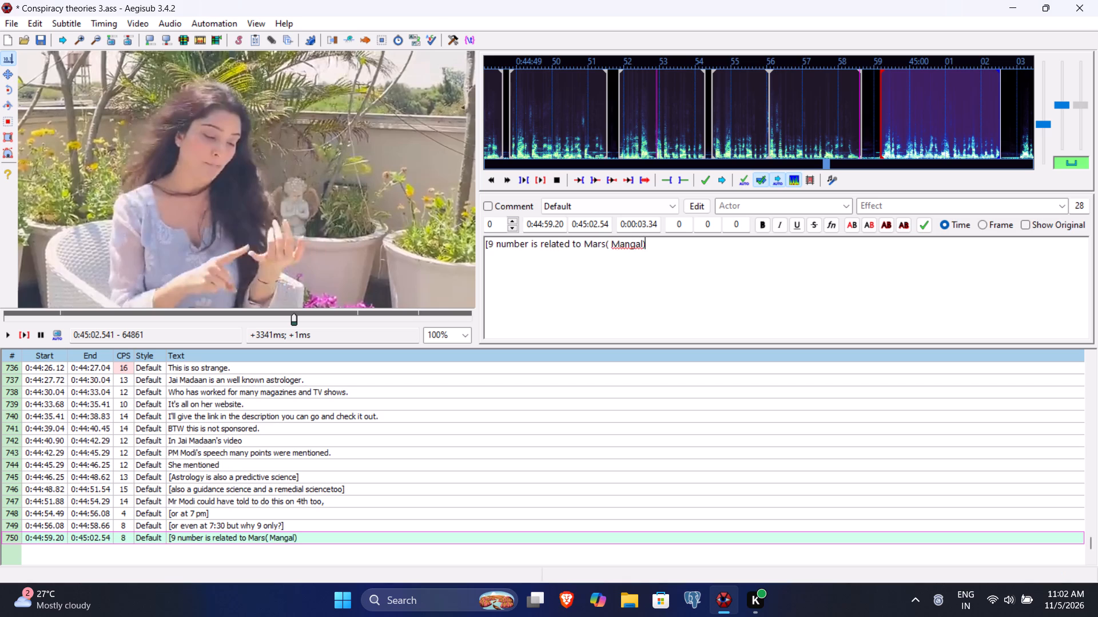
key("bracketright")
key("Return")
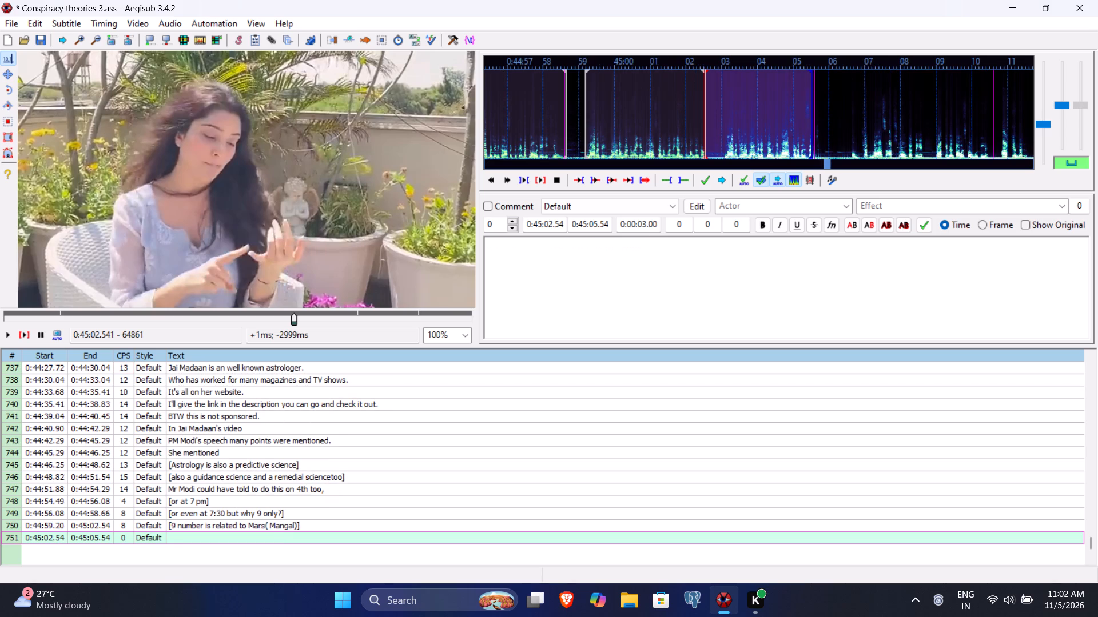
Play back line 751 and set its start time to 0:45:03.04.
left_click(25, 333)
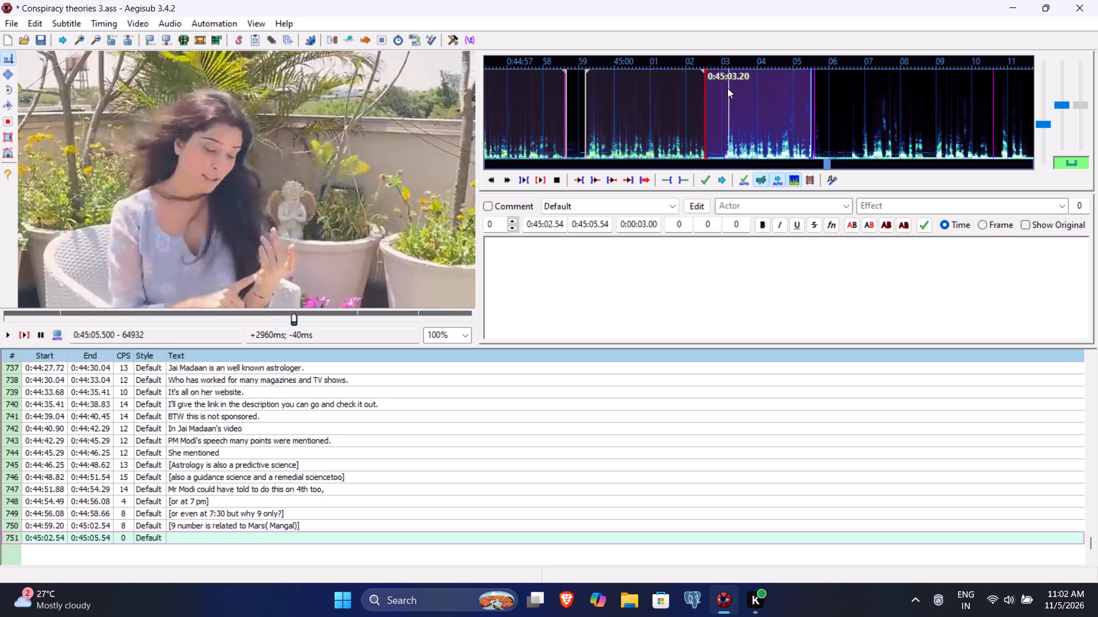
left_click(549, 225)
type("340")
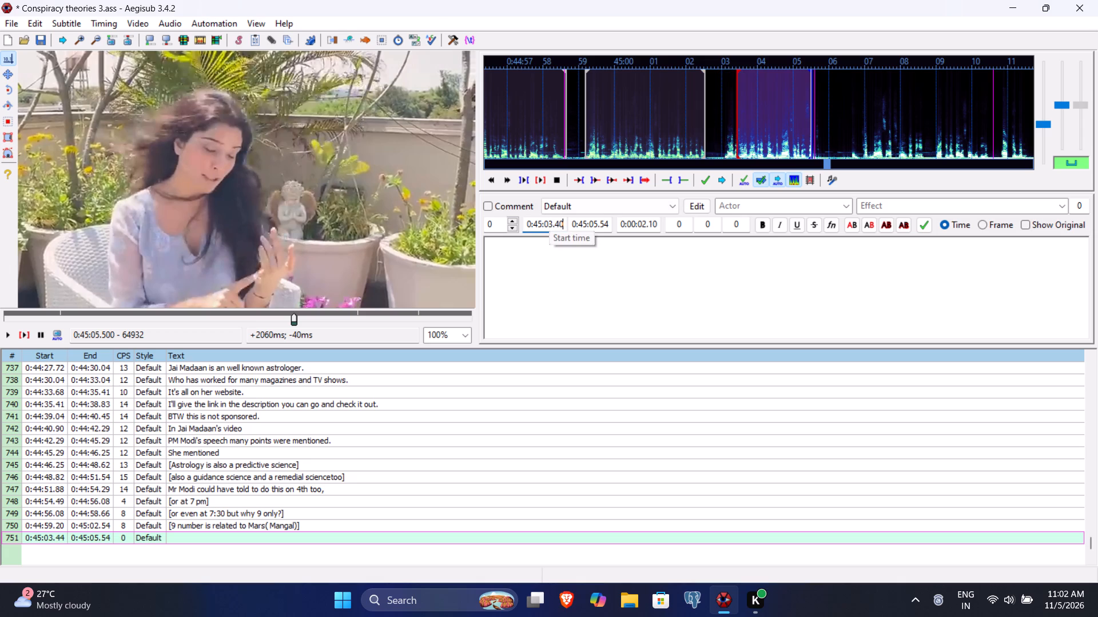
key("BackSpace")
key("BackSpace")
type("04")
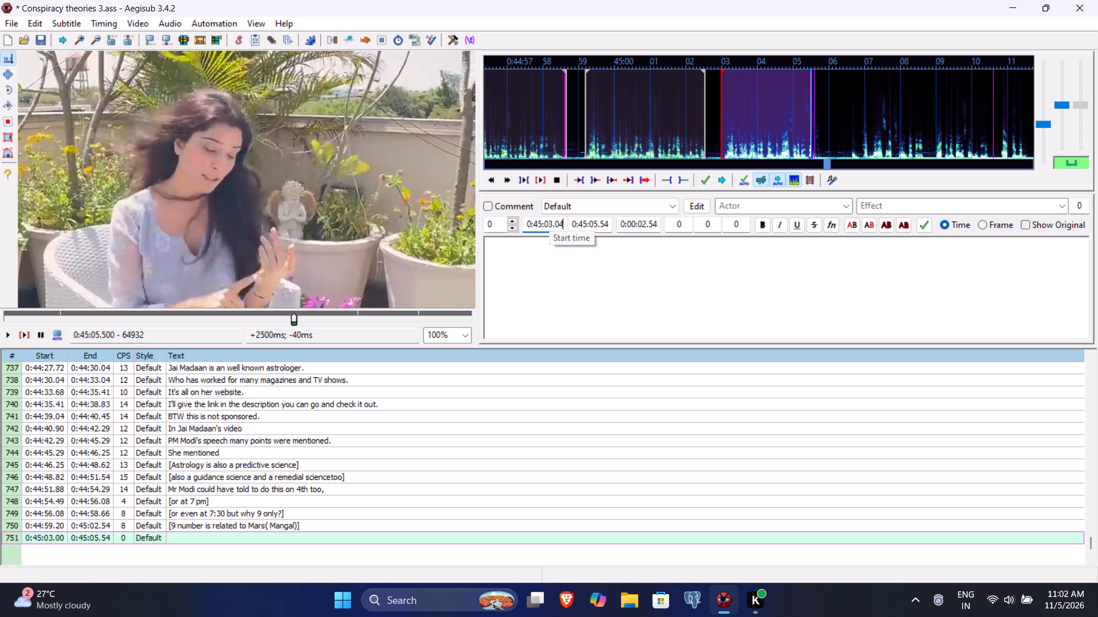
Enter "[9 pm for 9 minutes mean double effect of Mars]" as the text of line 751, replaying its audio, and commit the line.
left_click(540, 278)
key("bracketleft")
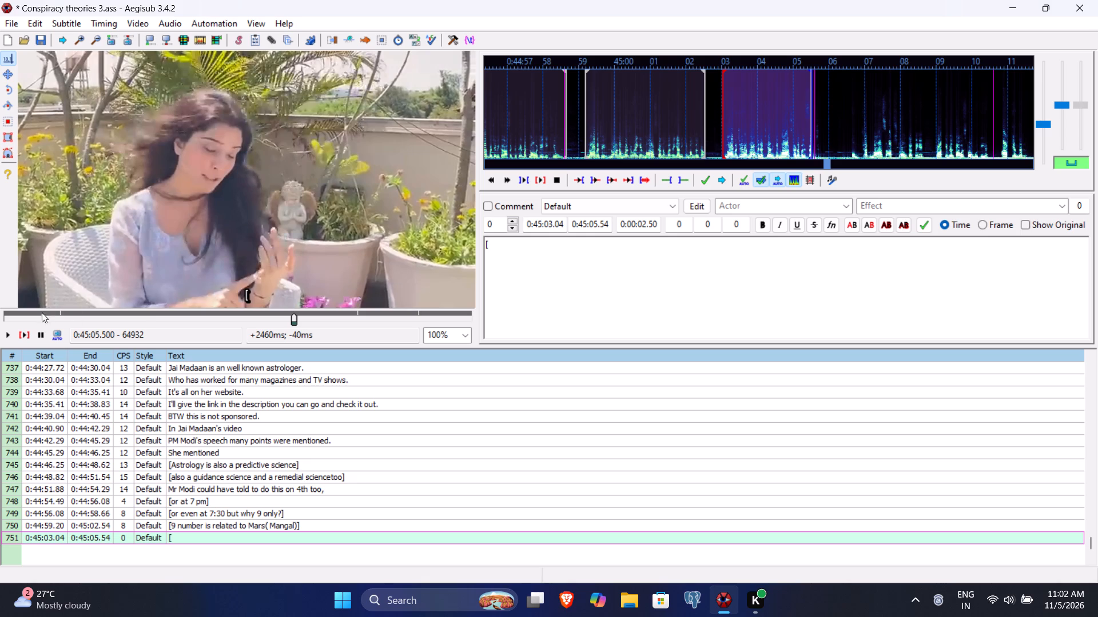
left_click(19, 330)
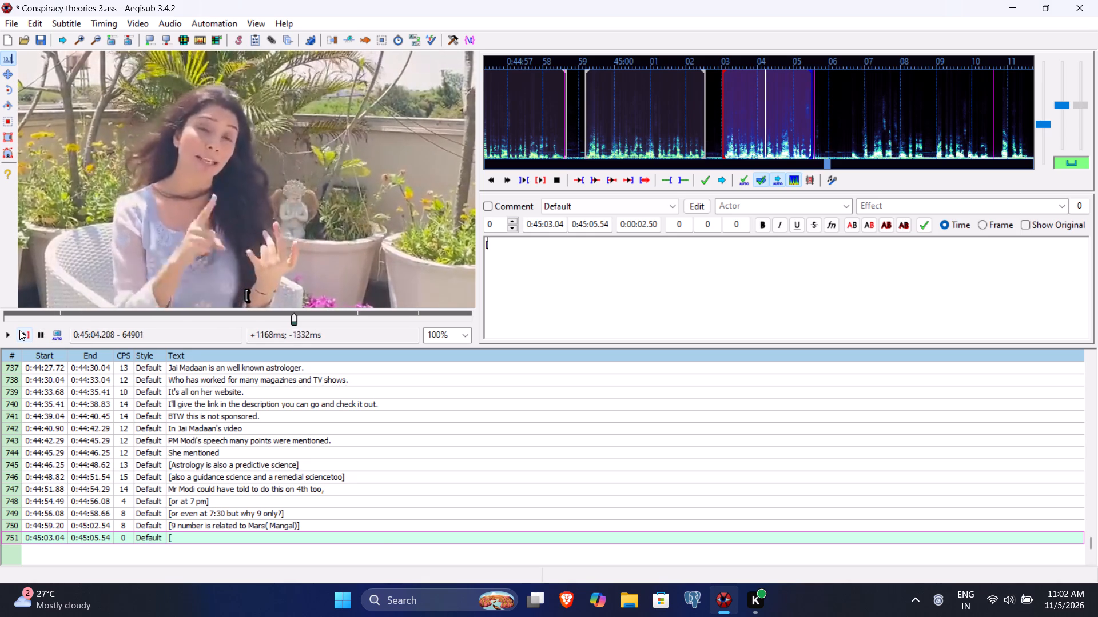
key("9")
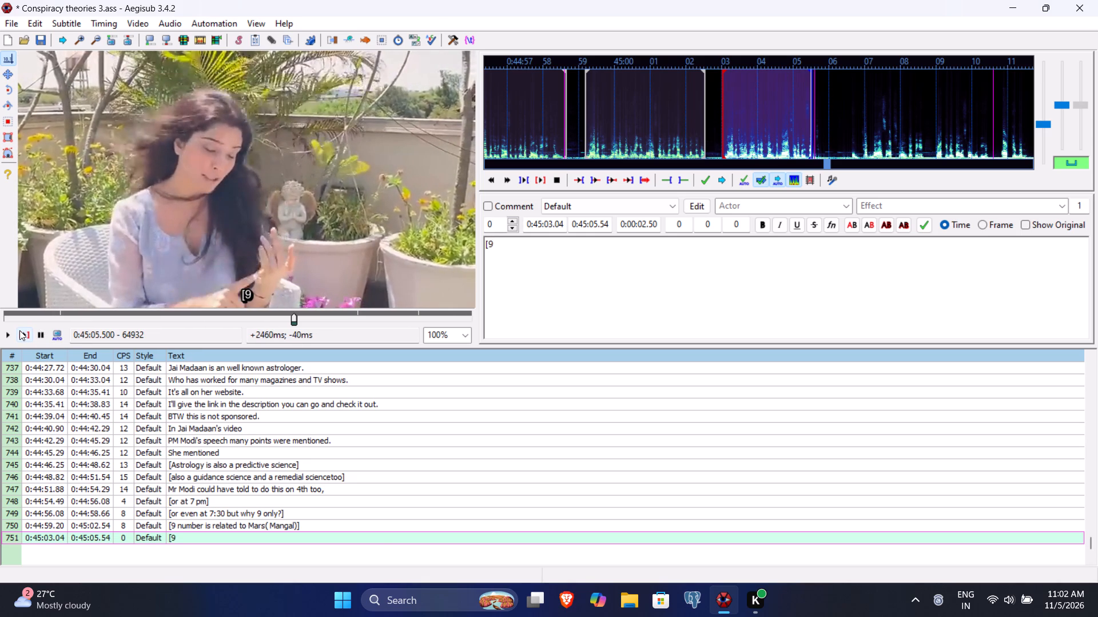
key("space")
type("pm for 9 minutes mean double effect")
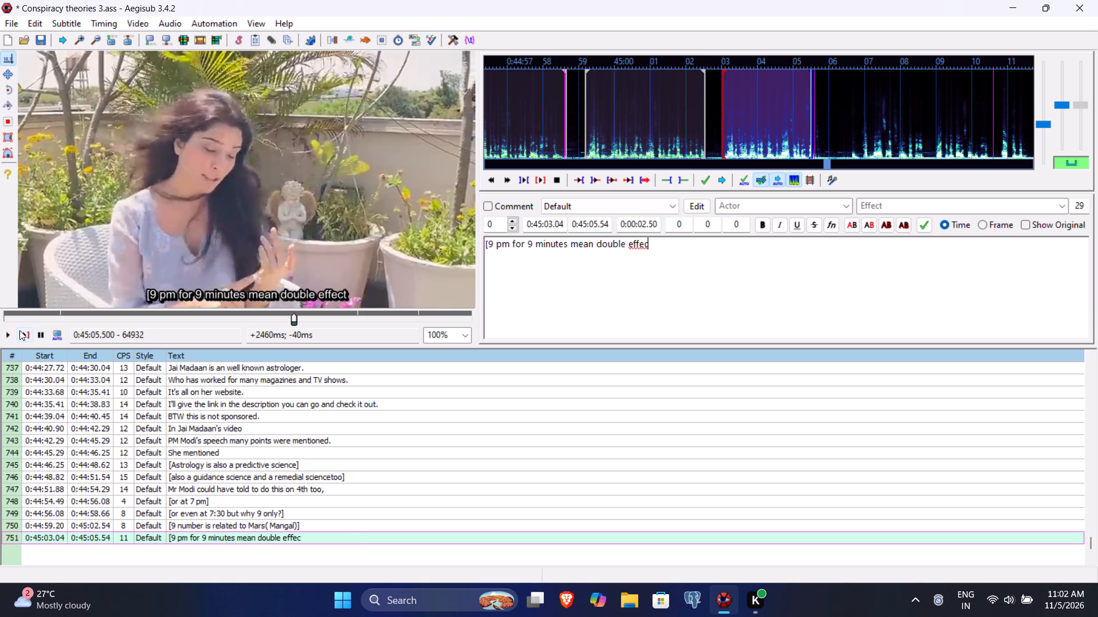
key("space")
type("of Mars[")
key("BackSpace")
key("bracketright")
key("Return")
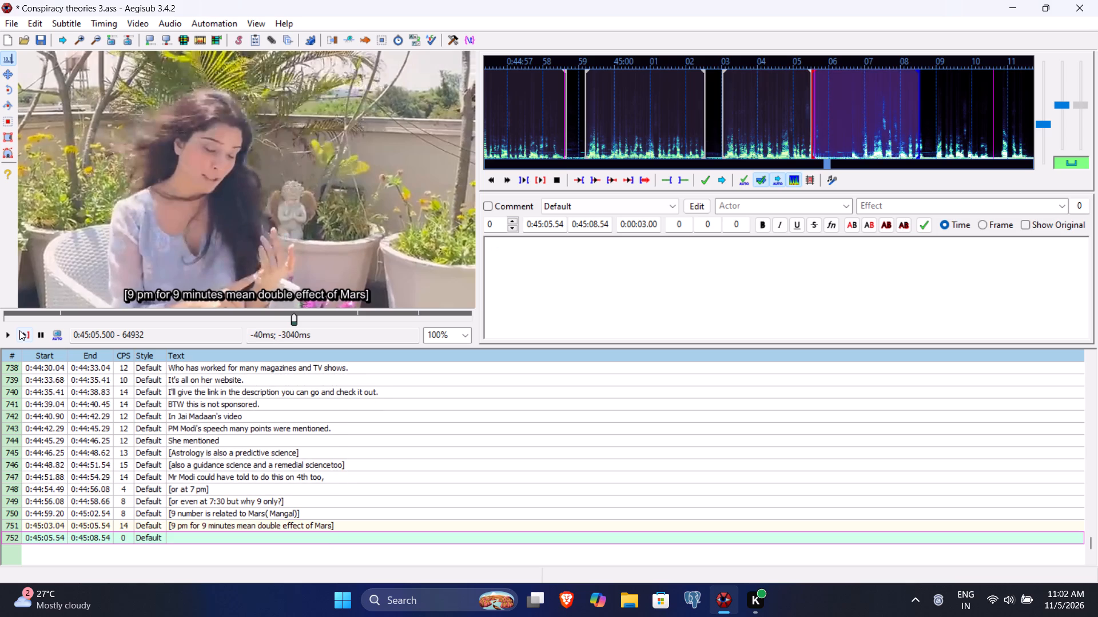
Play back line 752 and set its end time to 0:45:08.75 and its start time to 0:45:06.62.
left_click(19, 330)
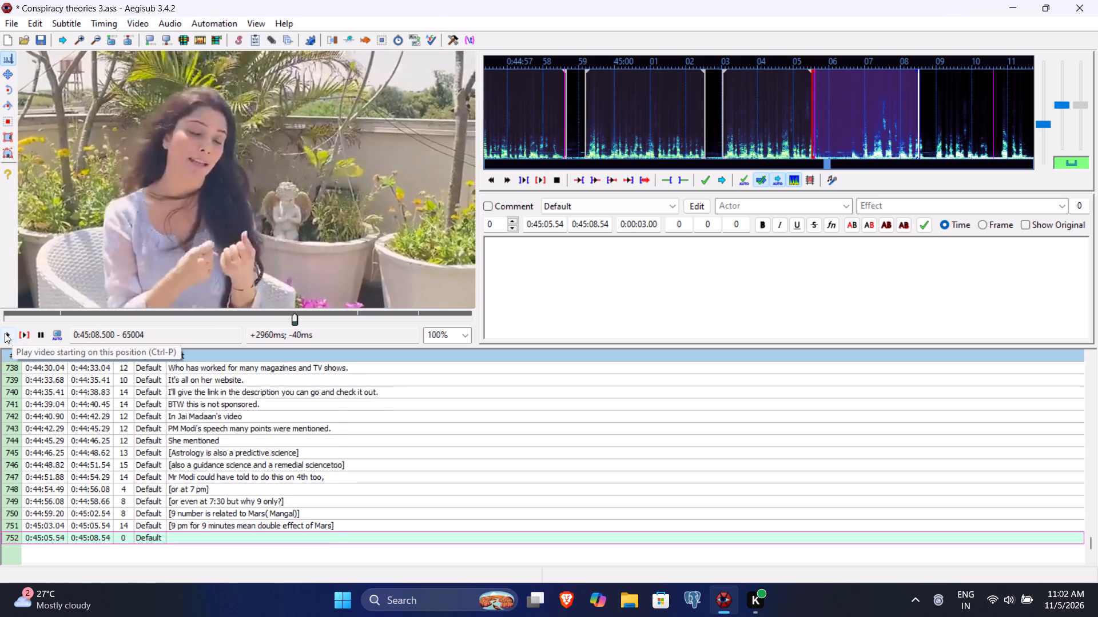
double_click(5, 333)
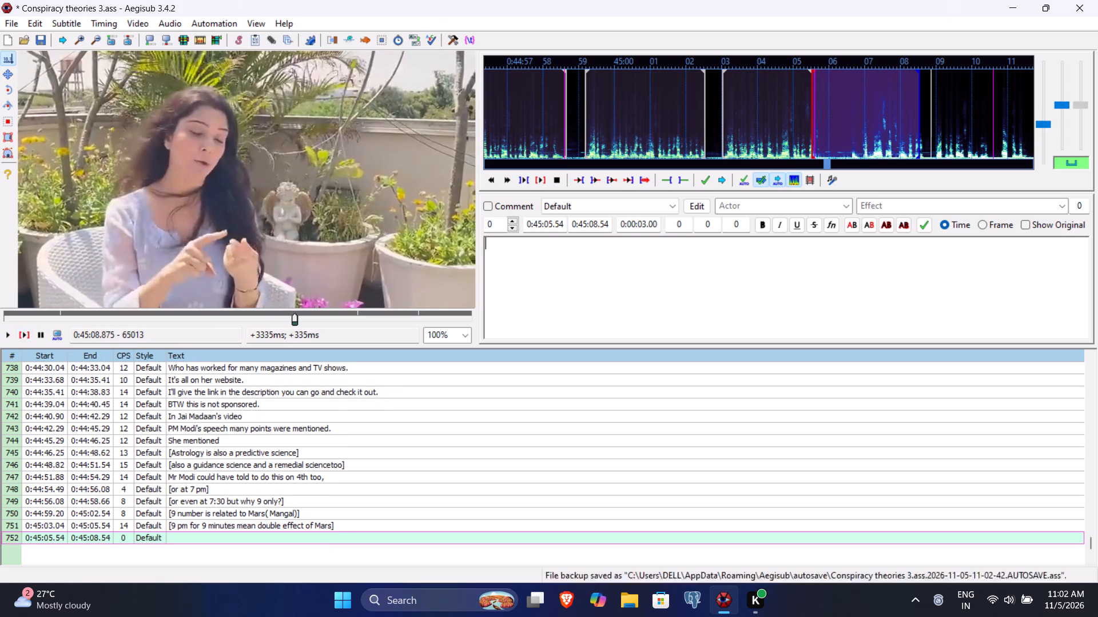
left_click(598, 221)
type("75")
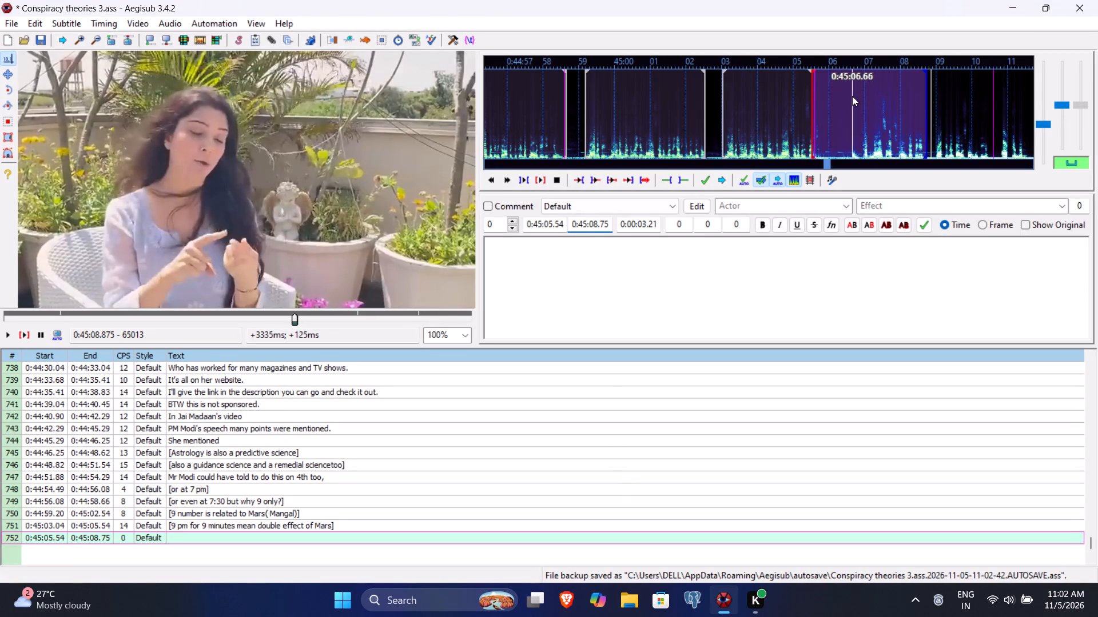
left_click(545, 226)
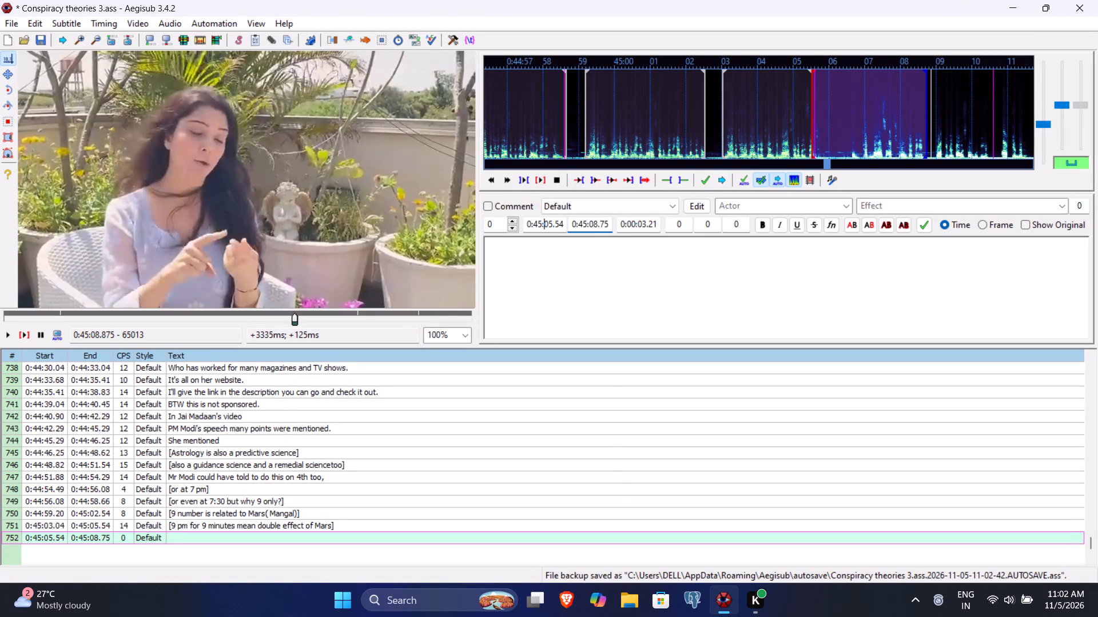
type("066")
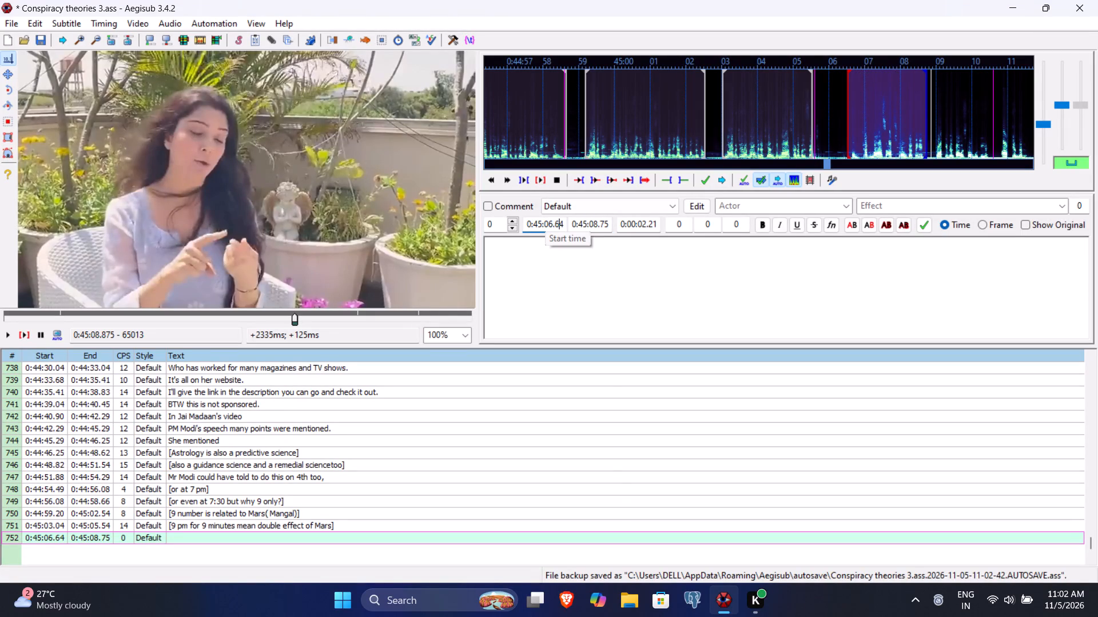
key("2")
Enter "[when you strengthen Mars]" as the text of line 752 and commit the line.
left_click(524, 299)
type("[when you strent")
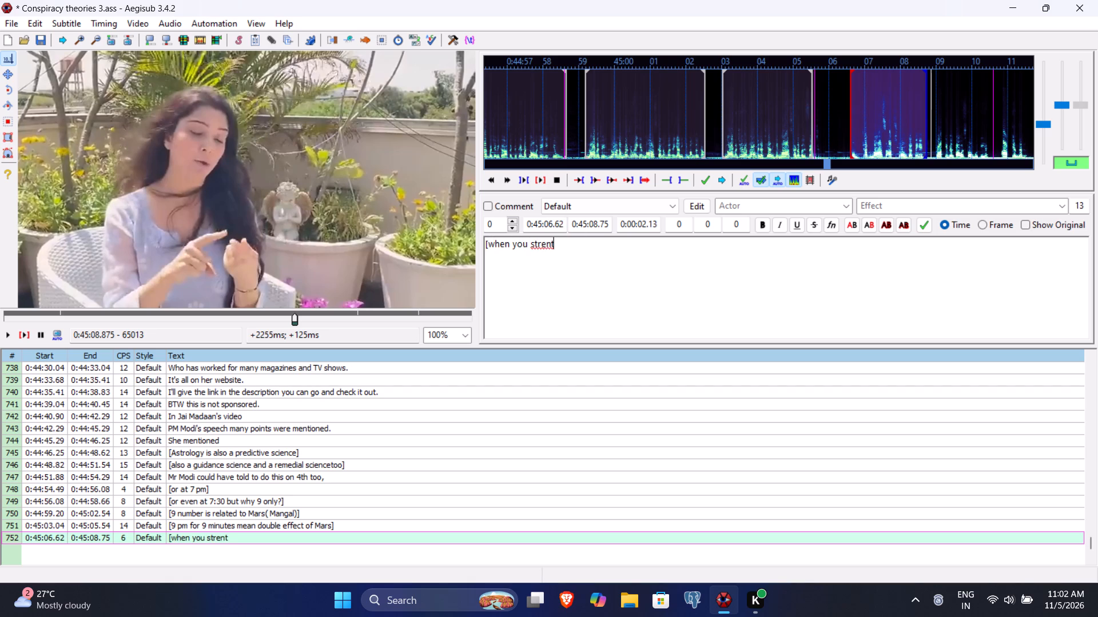
key("BackSpace")
type("gthen m")
key("BackSpace")
type("Mars")
key("bracketright")
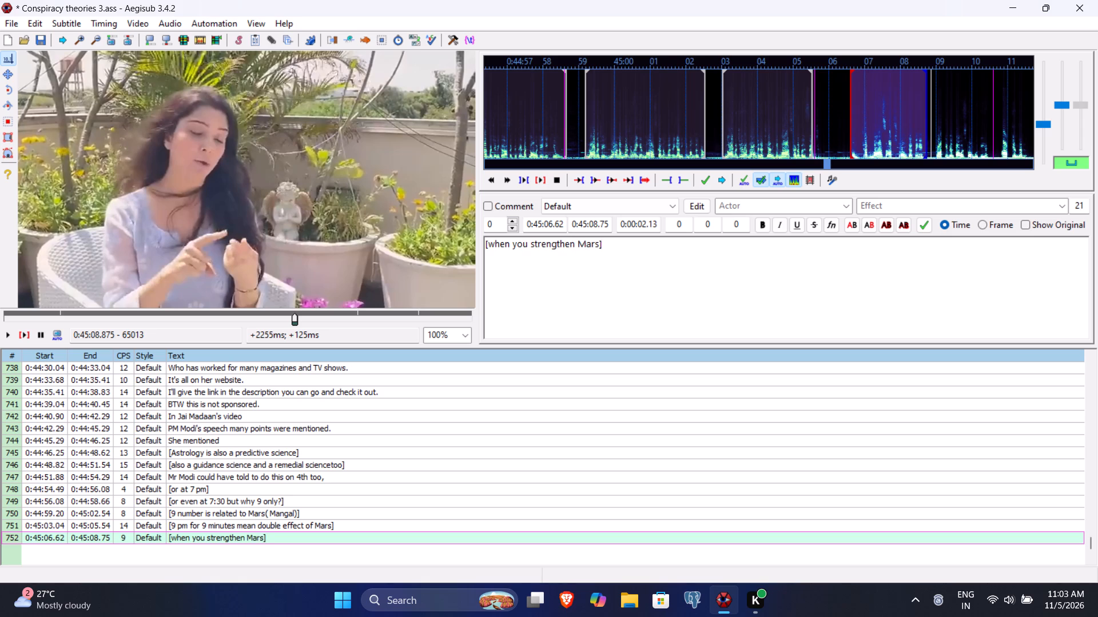
key("Return")
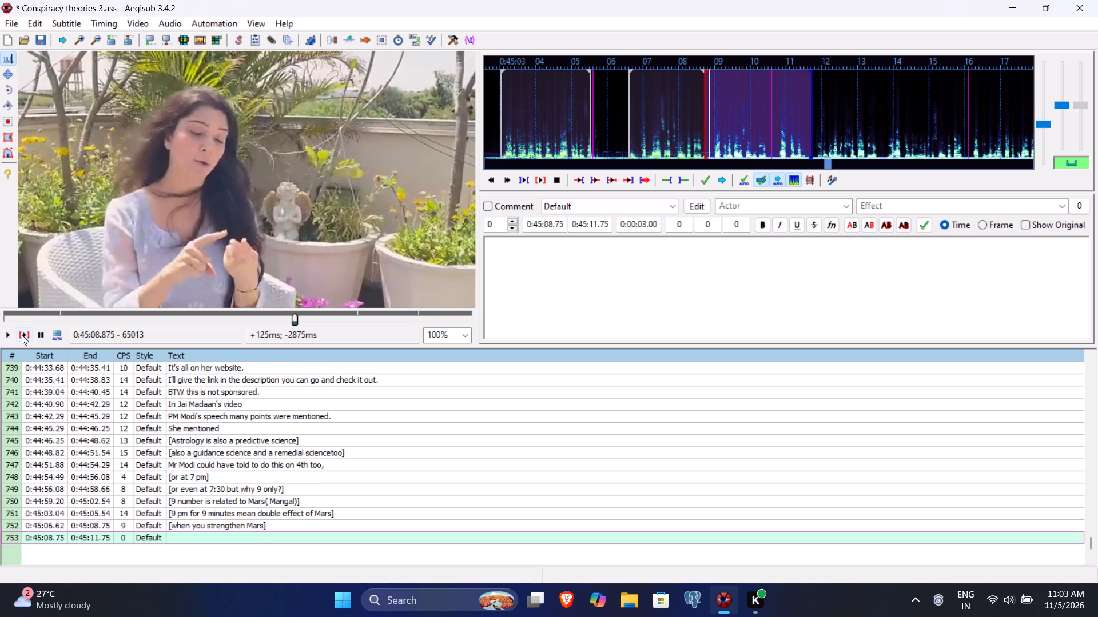
Play back line 753 and set its end time to 0:45:10.62.
left_click(22, 335)
left_click(5, 335)
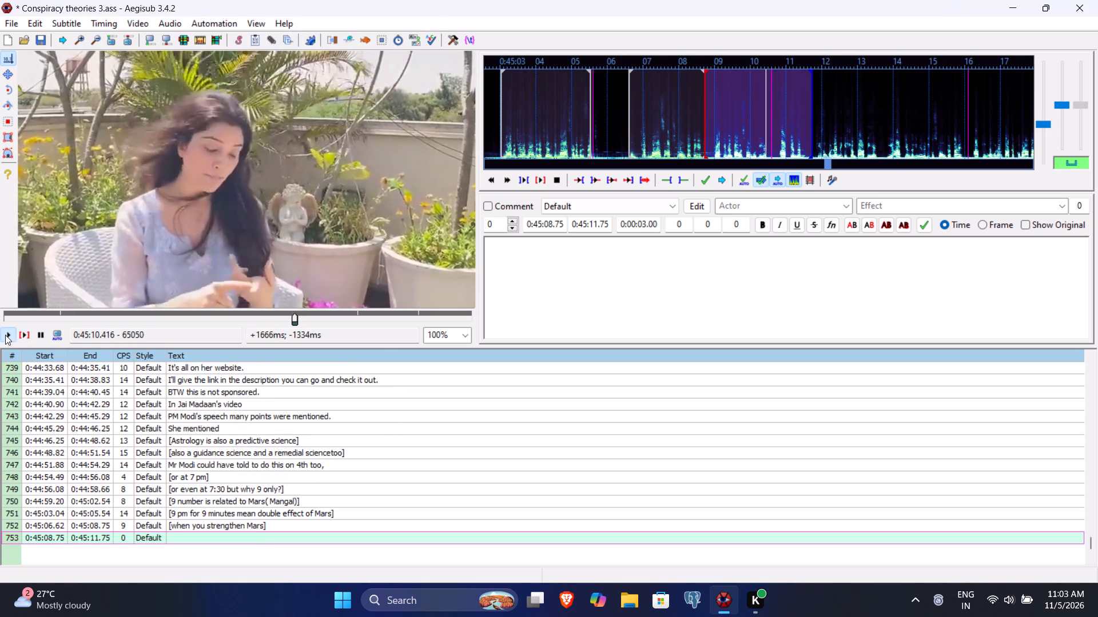
left_click(591, 220)
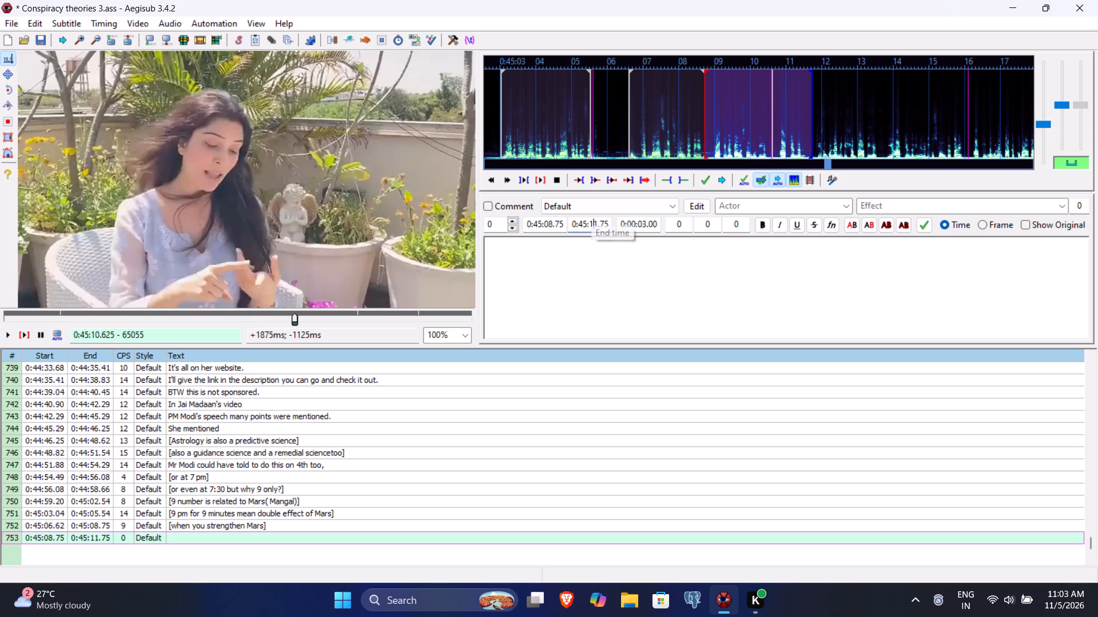
key("0")
type("62")
Enter "[your will power gets stronger]" as the text of line 753 and commit the line.
left_click(606, 274)
key("bracketleft")
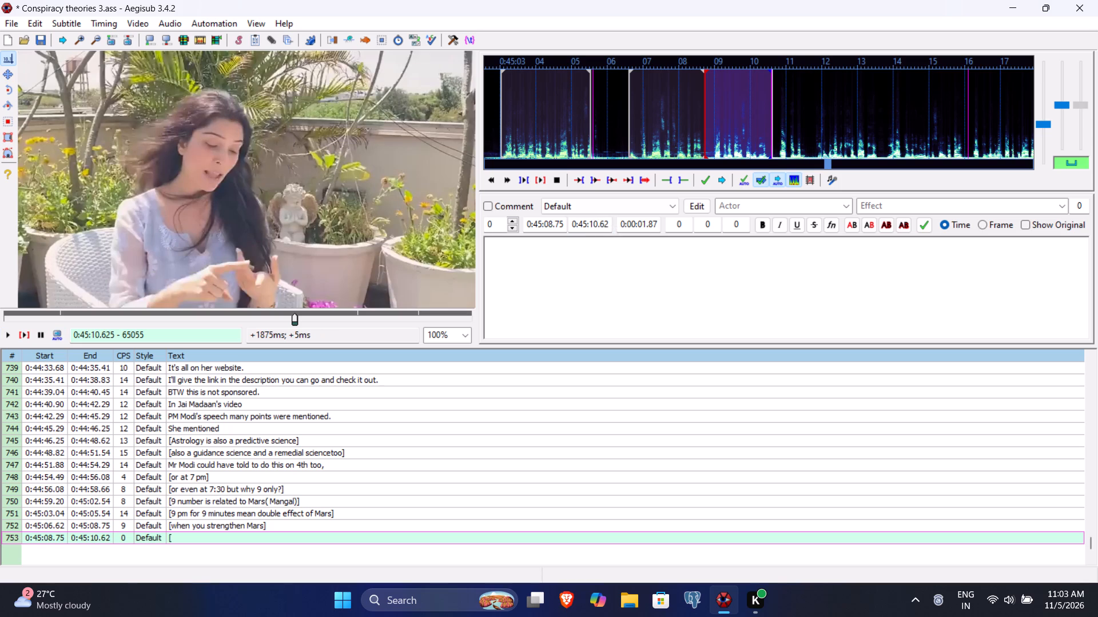
type("your will poe")
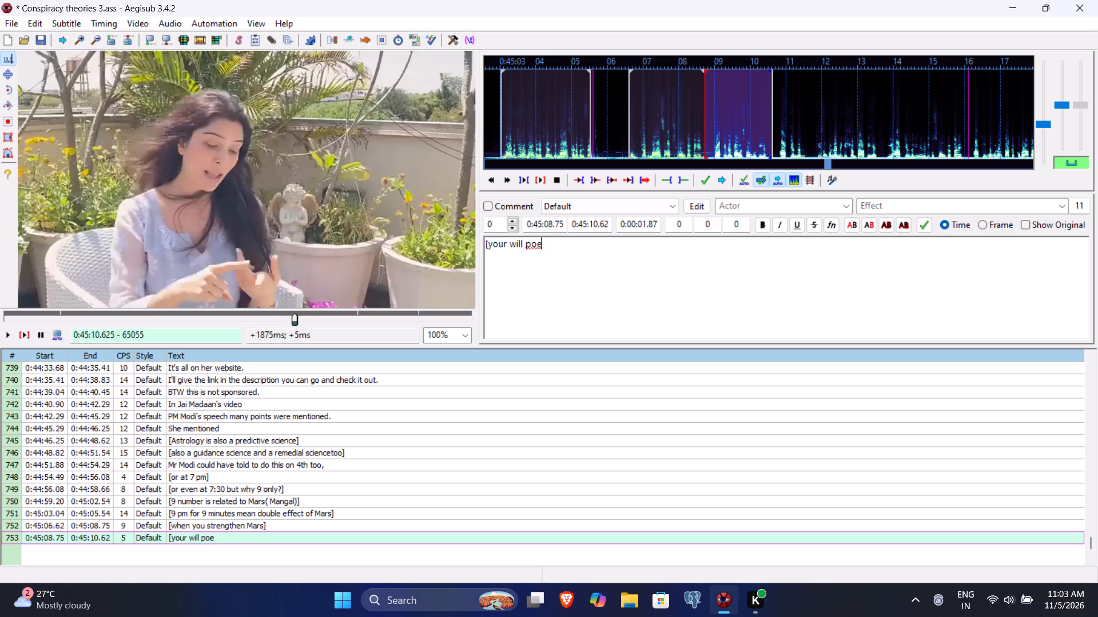
key("BackSpace")
type("wer")
key("space")
type("gets stronger")
key("bracketright")
key("Return")
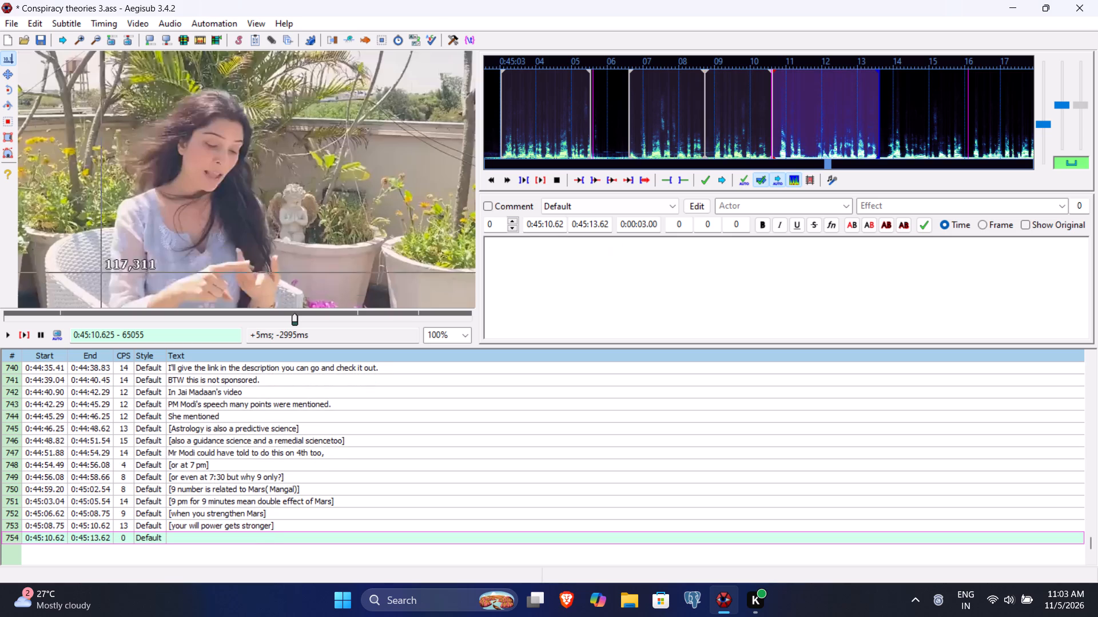
Play back line 754, enter "[you get the strength to get beaten up]" as its text and commit the line.
left_click(20, 337)
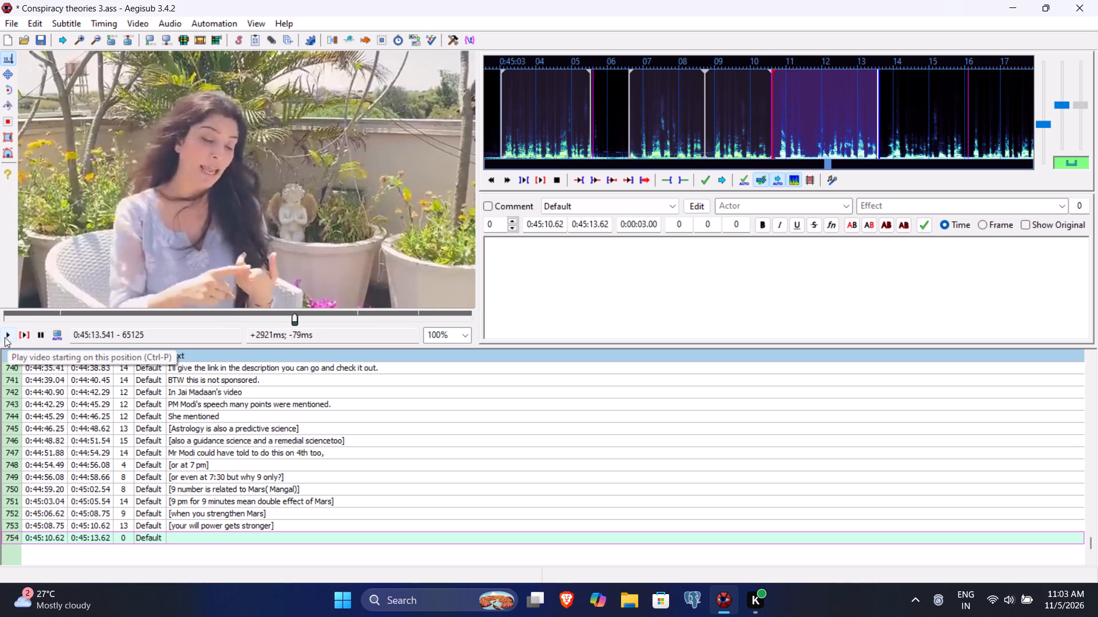
type("[yoo")
key("BackSpace")
type("u get the ster")
key("BackSpace")
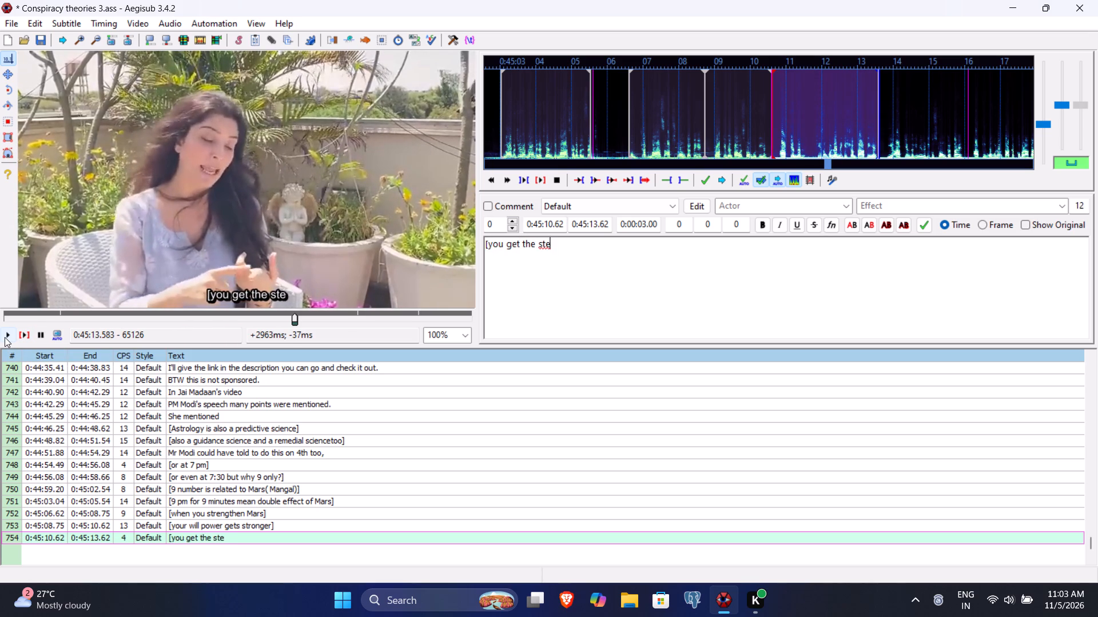
key("BackSpace")
type("rength to")
key("space")
type("get")
key("space")
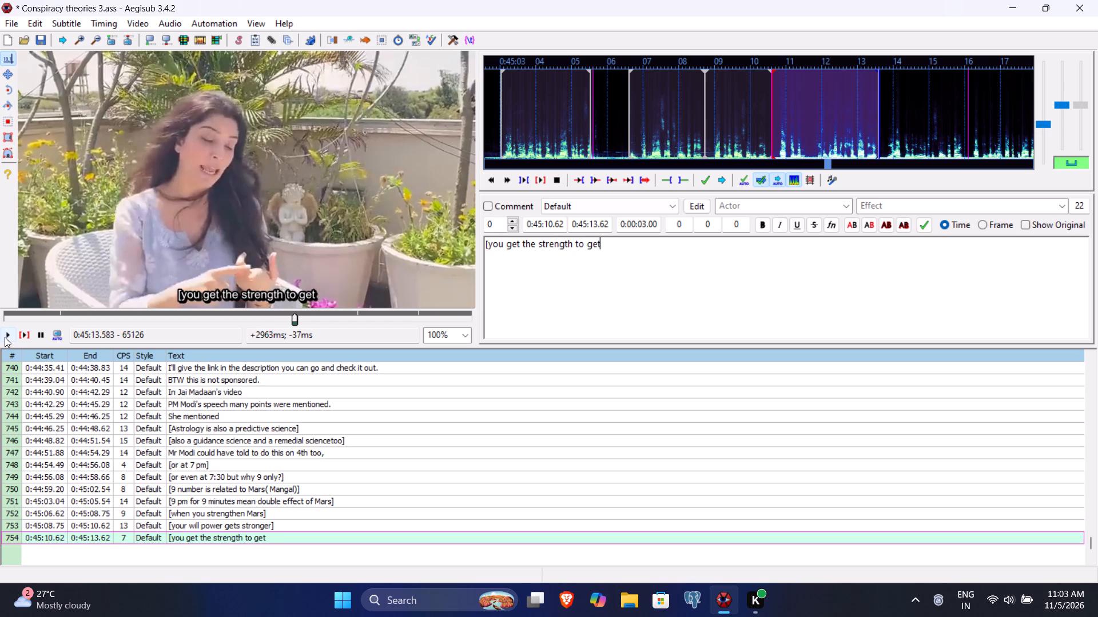
type("beaten up")
key("bracketright")
key("Return")
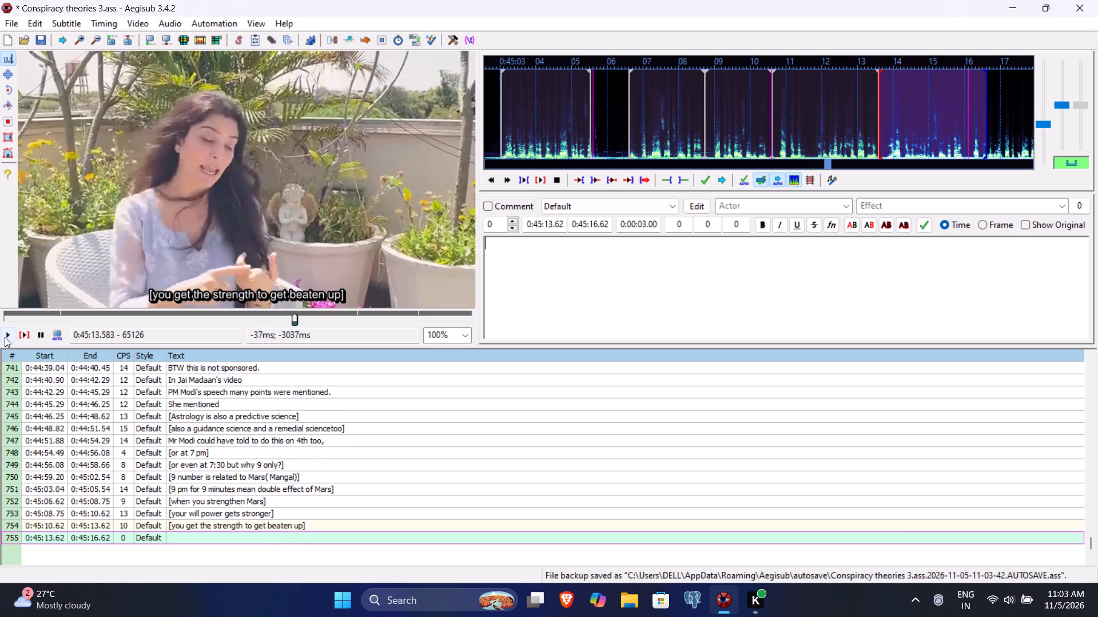
Play the video through line 755 and set the line's end time to 0:45:16.00.
left_click(5, 337)
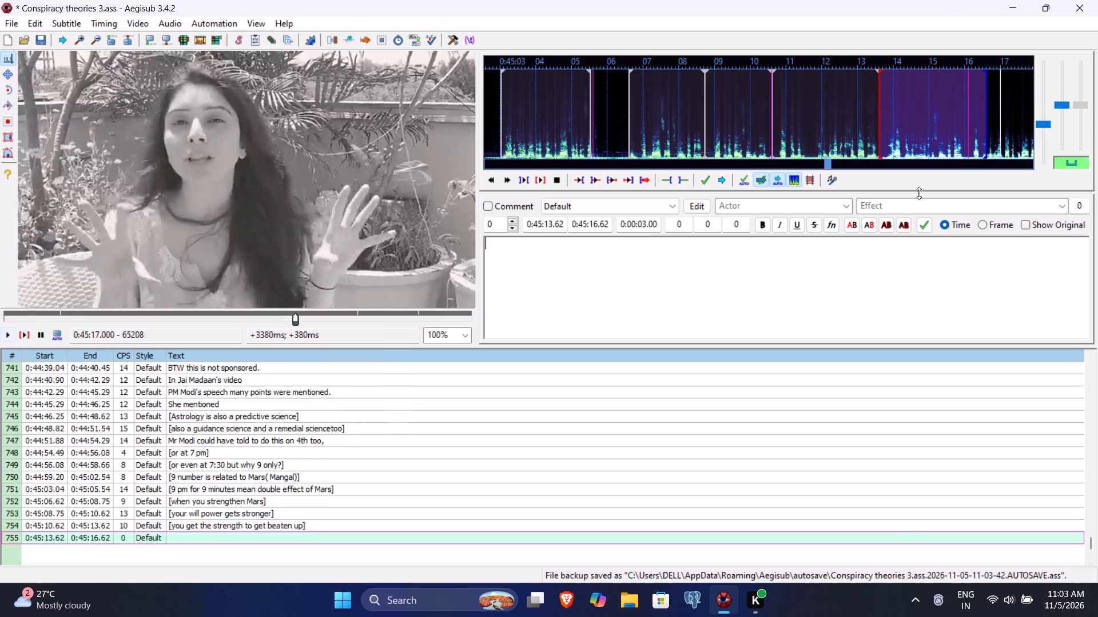
left_click(3, 335)
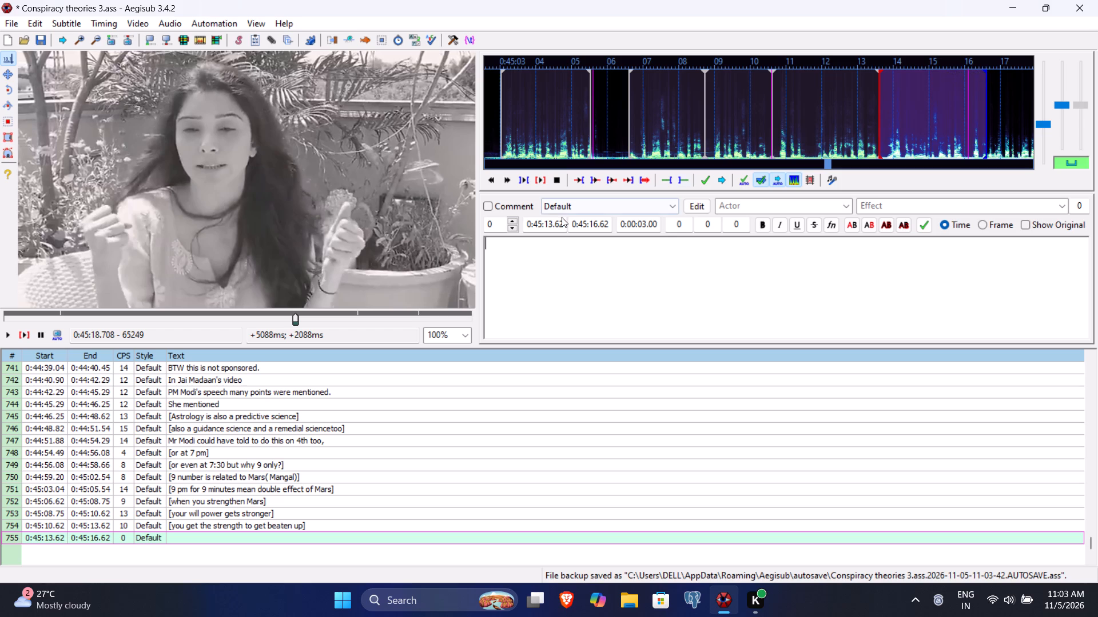
left_click(596, 227)
type("00")
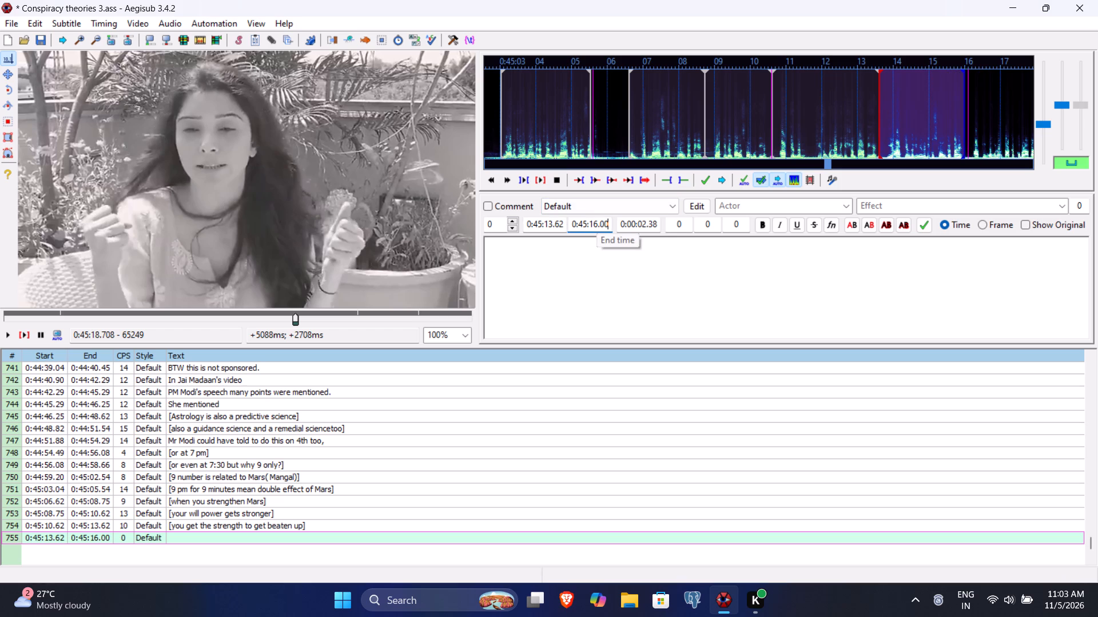
Enter "[it increases immunity]" as the text of line 755 and commit the line.
left_click(575, 263)
type("[it increases immunity")
key("bracketright")
key("Return")
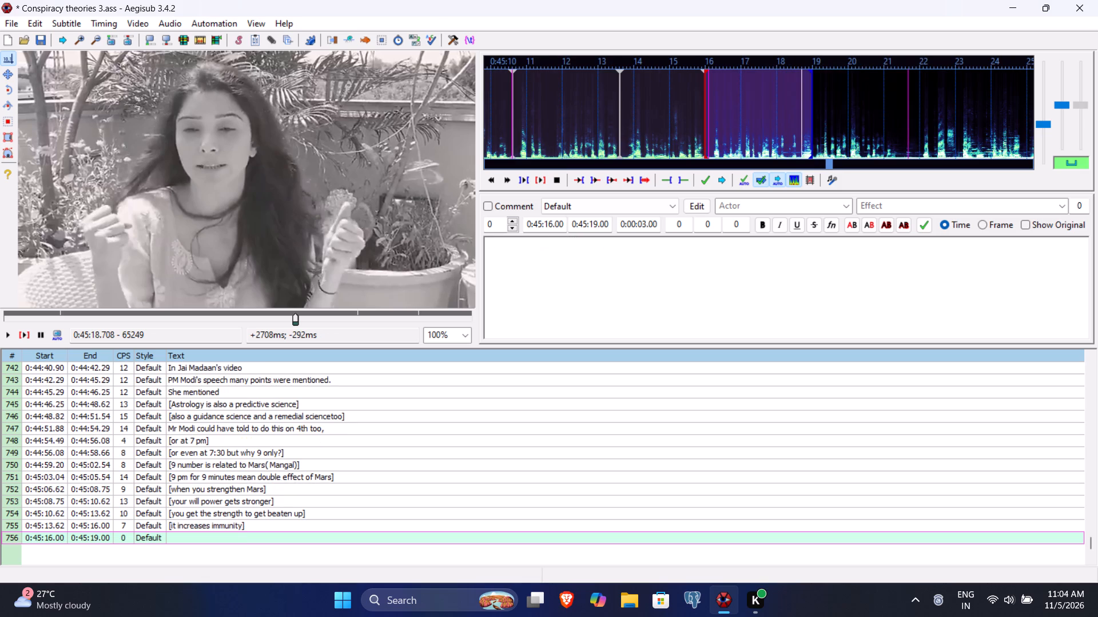
Play back line 756 past its default end and set its end time to 0:45:21.41.
left_click(22, 334)
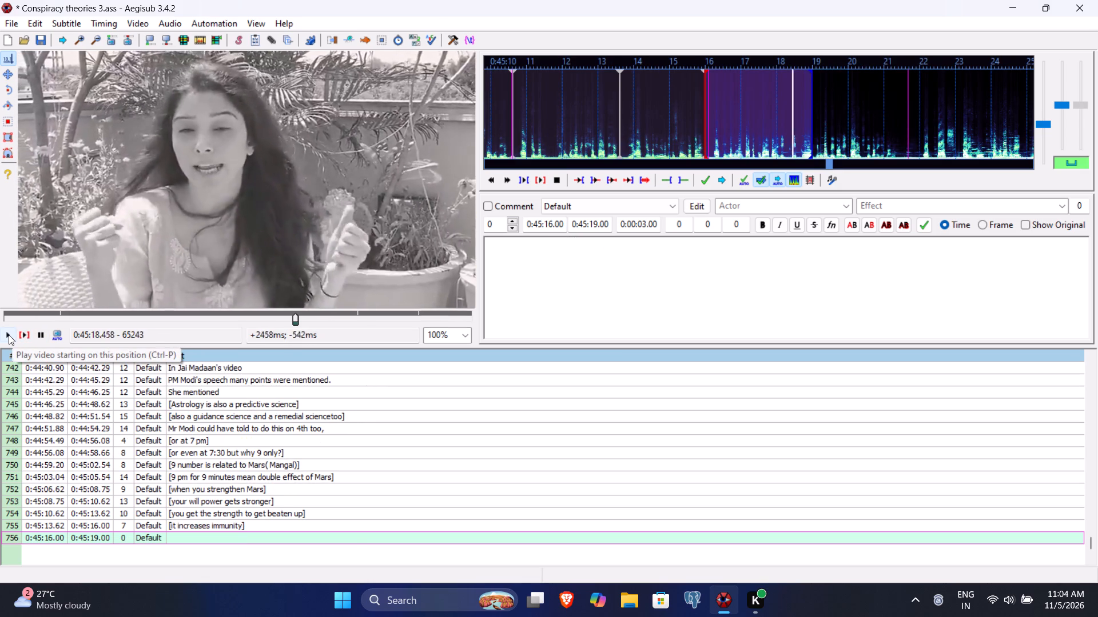
left_click(9, 335)
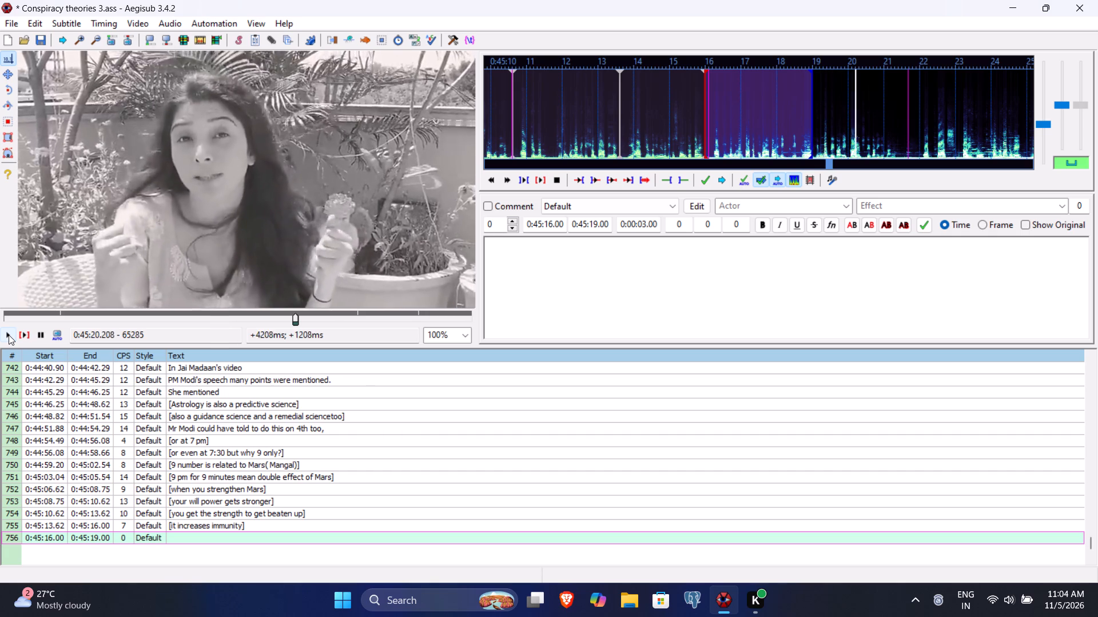
left_click(9, 335)
double_click(9, 335)
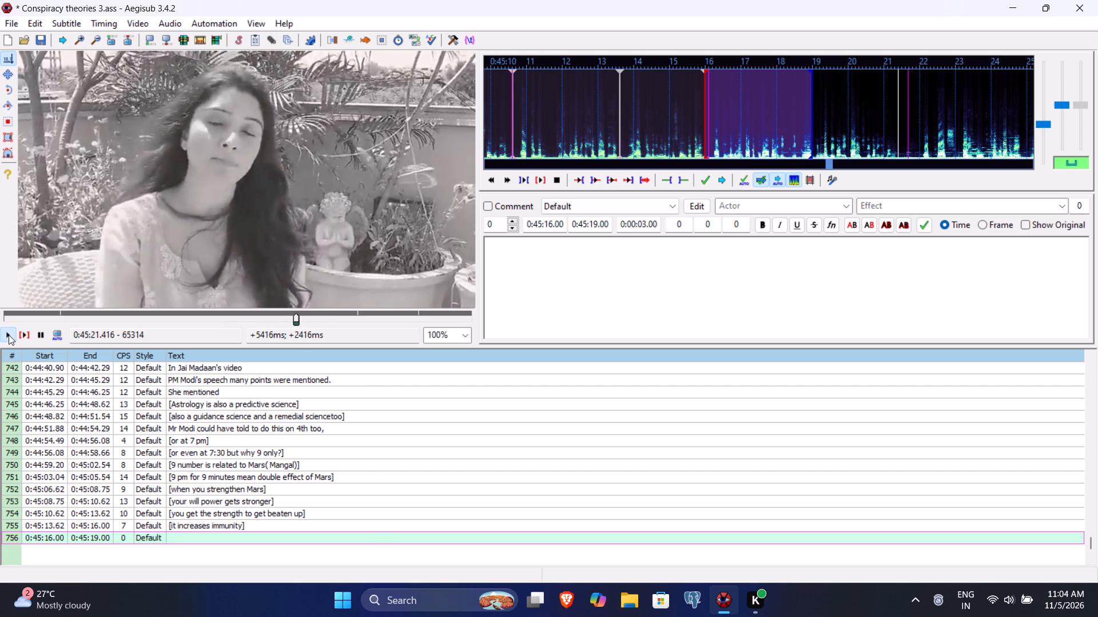
left_click(591, 222)
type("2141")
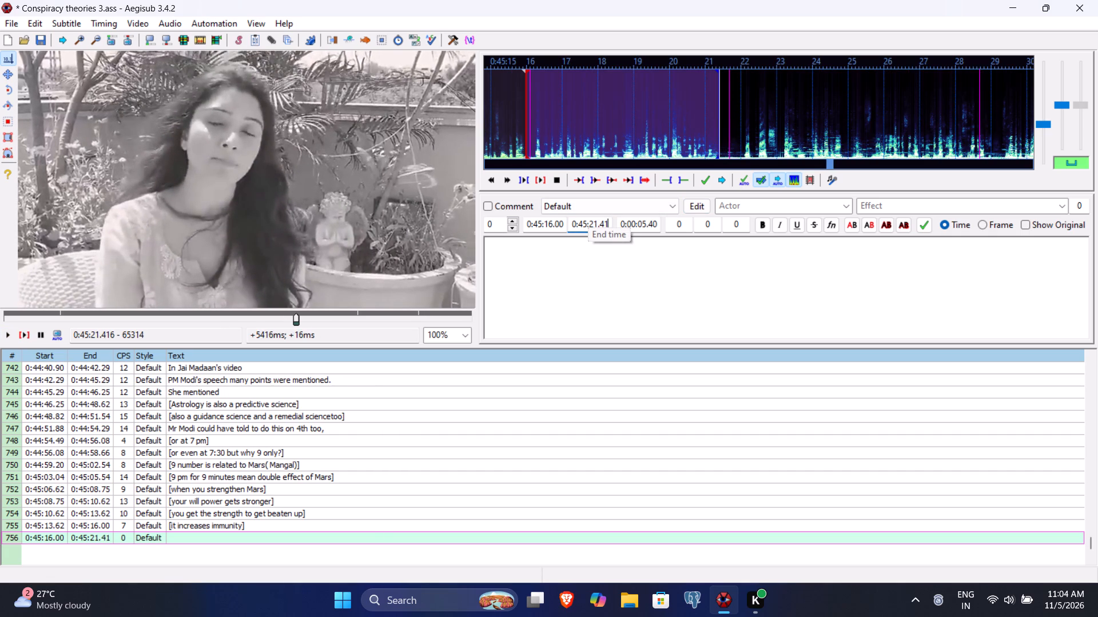
Enter "[This planet gives you strength to fight difficult battles and courage to endure it]" as the text of line 756 and commit the line.
left_click(574, 259)
key("bracketleft")
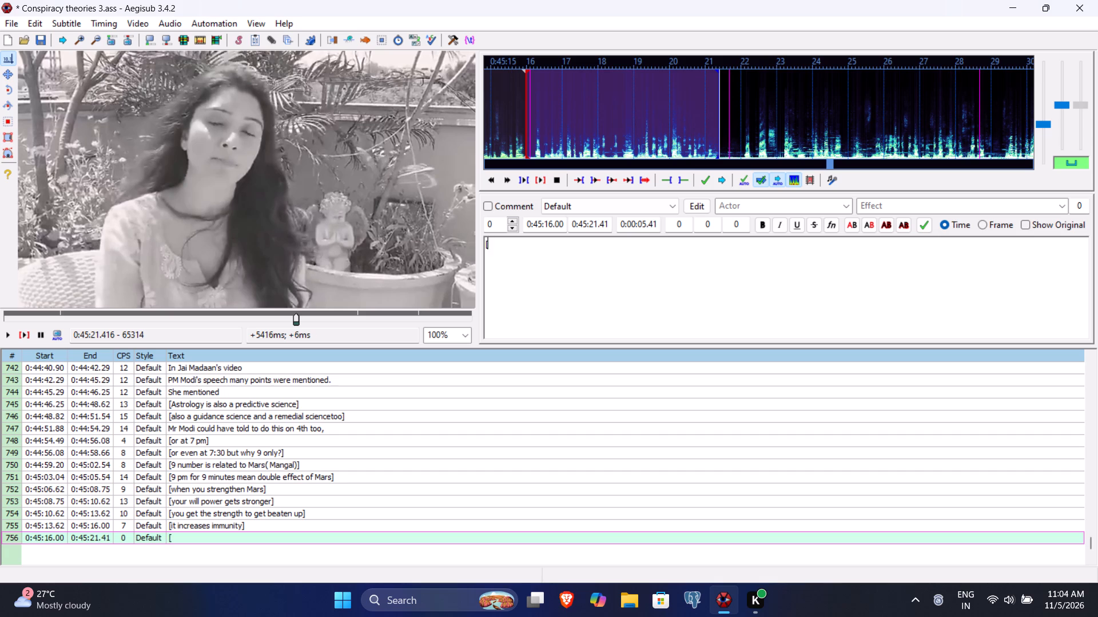
type("This planet gives you strengtht")
key("BackSpace")
key("space")
type("to fight diffu")
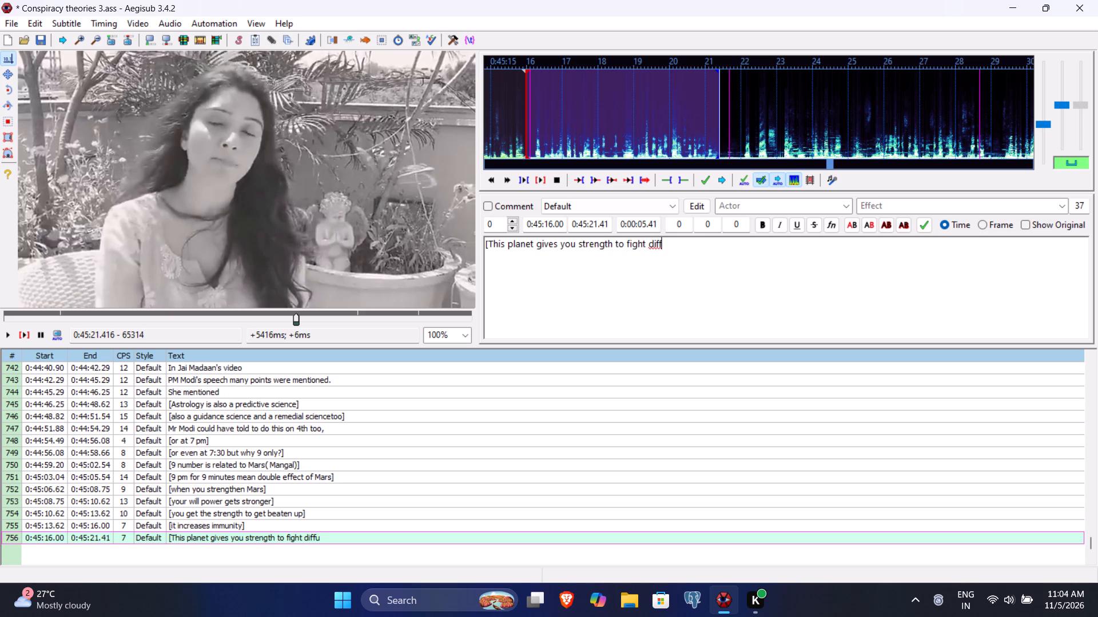
key("BackSpace")
key("c")
key("BackSpace")
type("icult battles")
key("space")
type("and")
key("space")
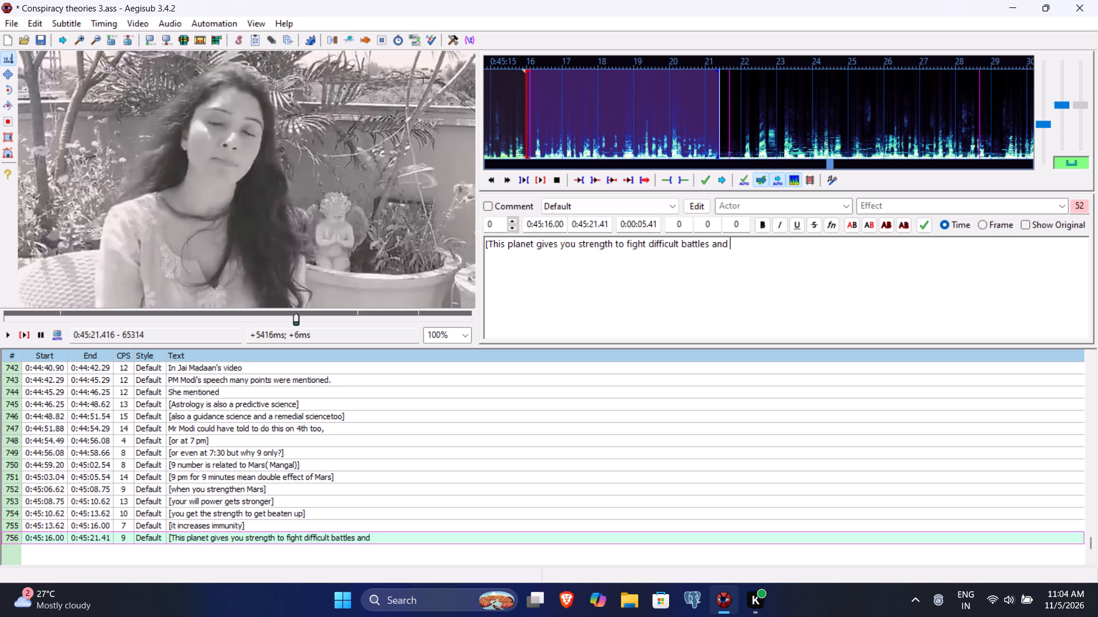
type("courage to enduer")
key("BackSpace")
key("BackSpace")
type("re it")
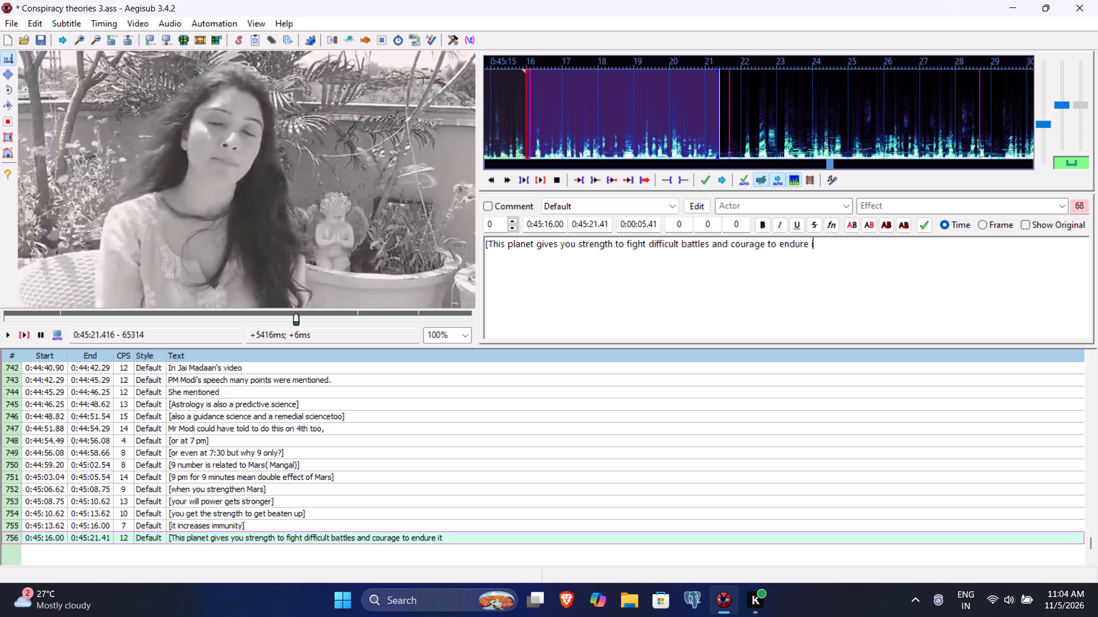
key("bracketright")
key("Return")
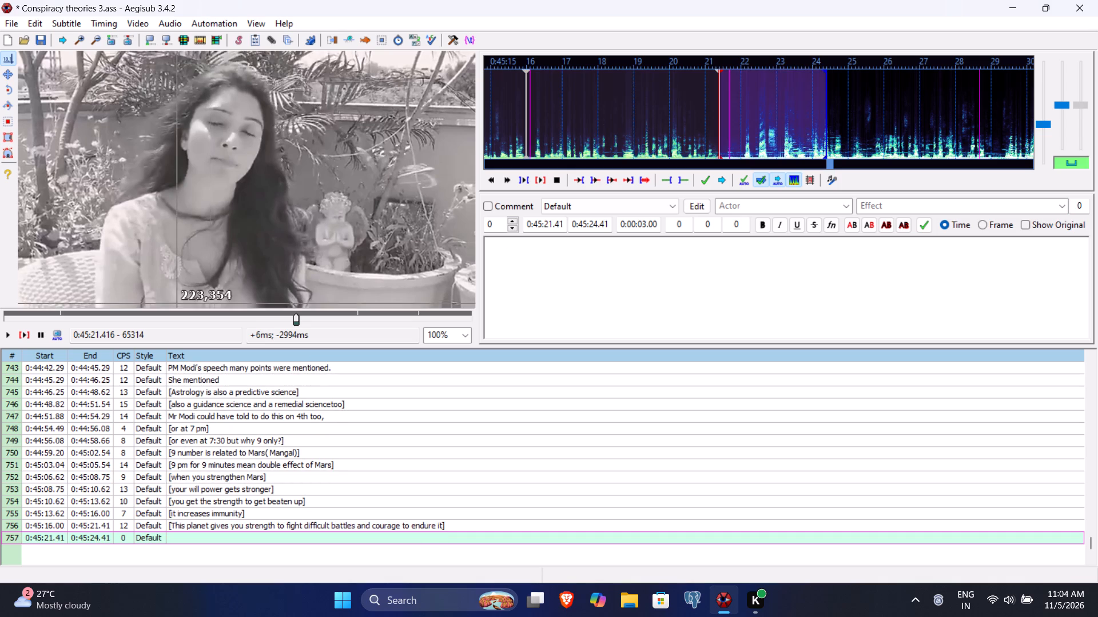
Play back line 757 and set its end time to 0:45:27.41 and its start time to 0:45:22.06.
left_click(26, 336)
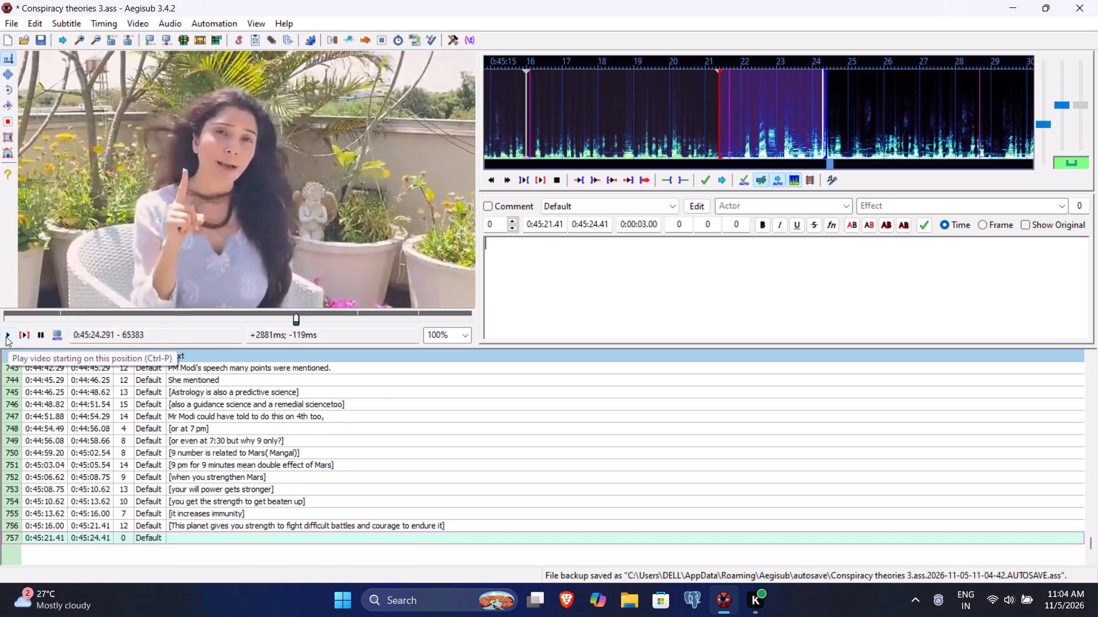
left_click(6, 336)
left_click(6, 336)
left_click(6, 336)
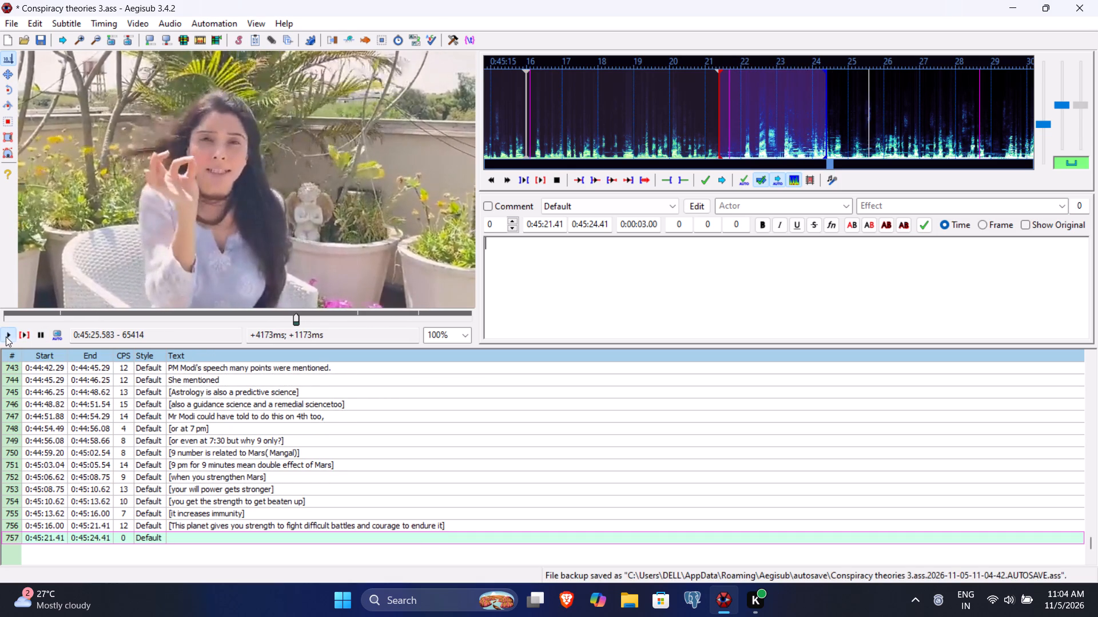
left_click(6, 336)
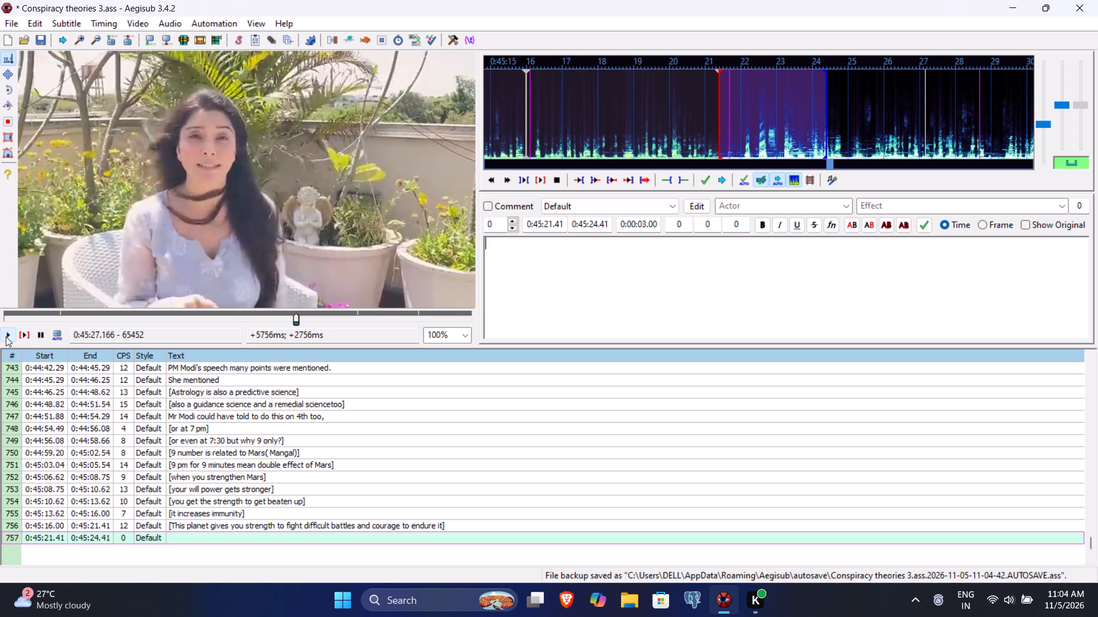
double_click(6, 336)
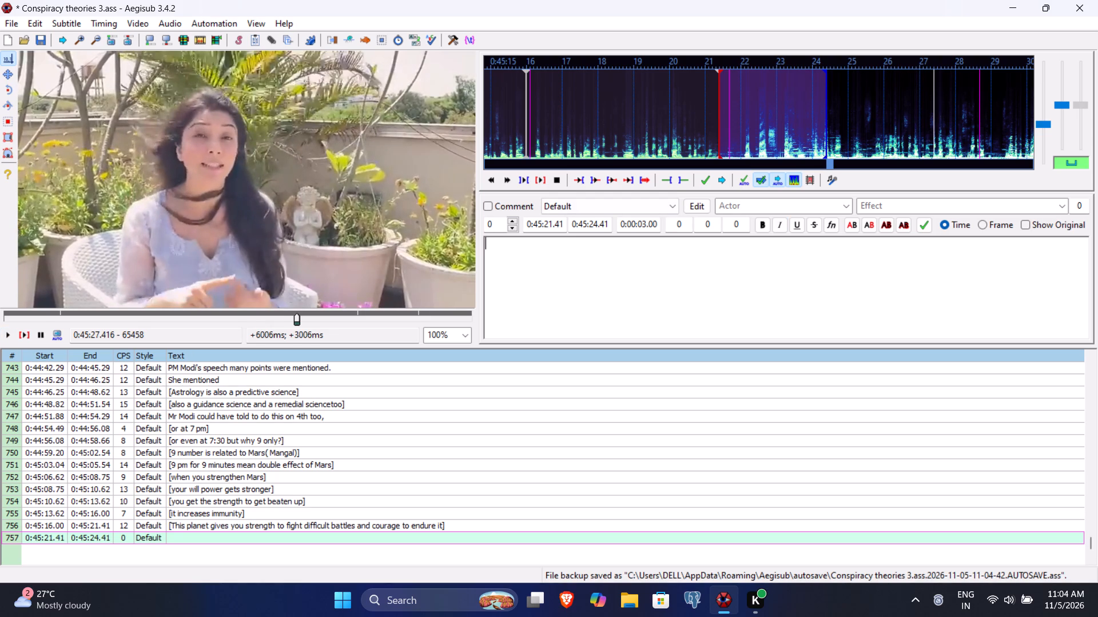
left_click(595, 226)
key("7")
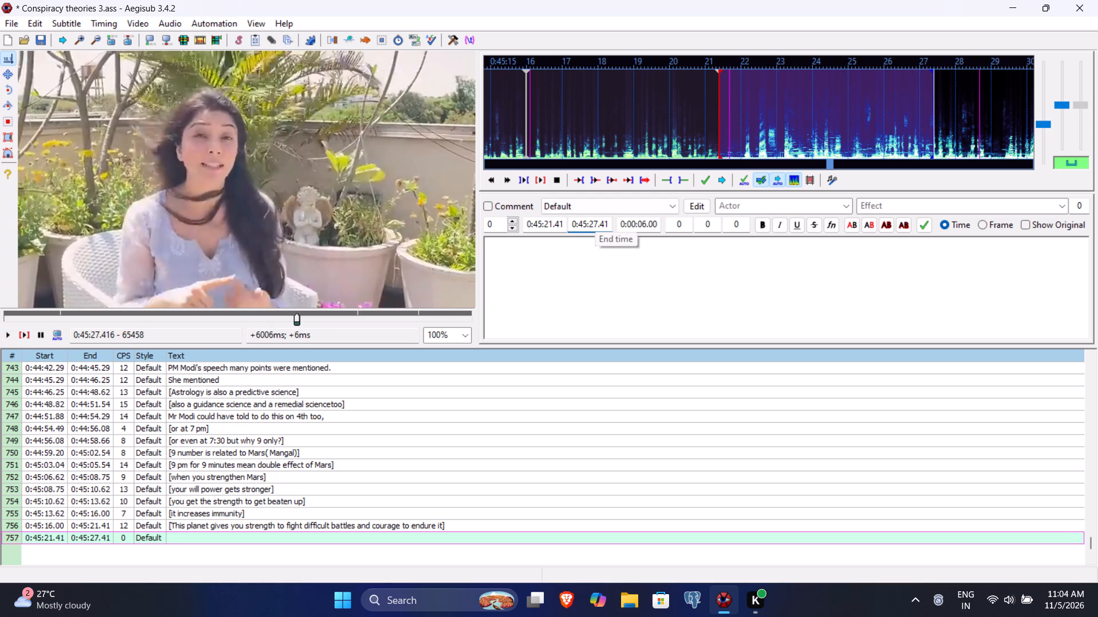
type("41")
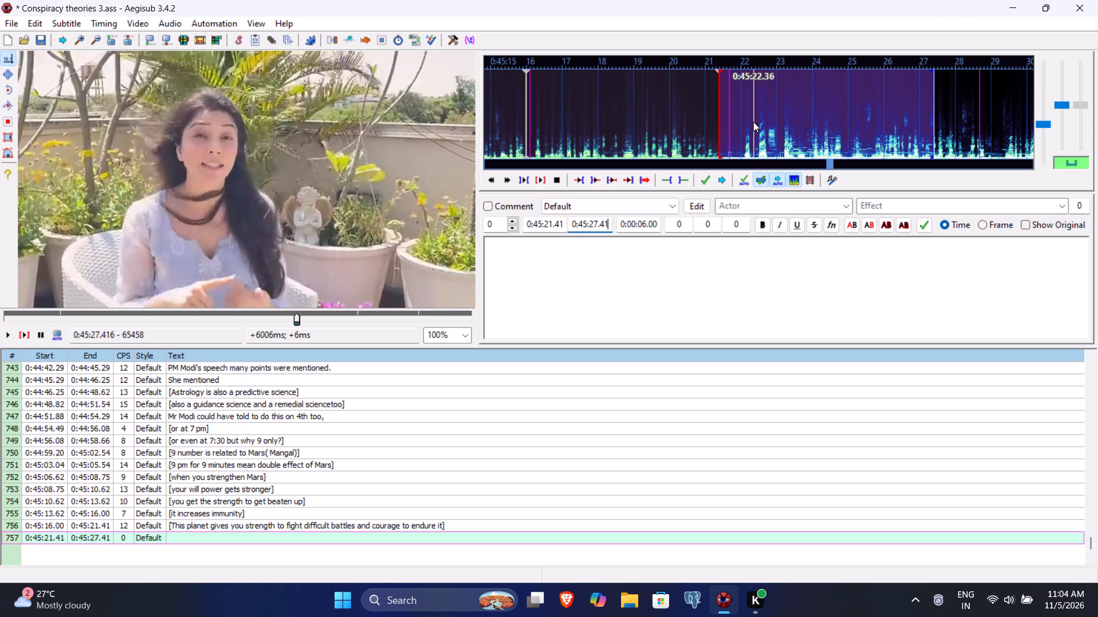
left_click(548, 222)
type("206")
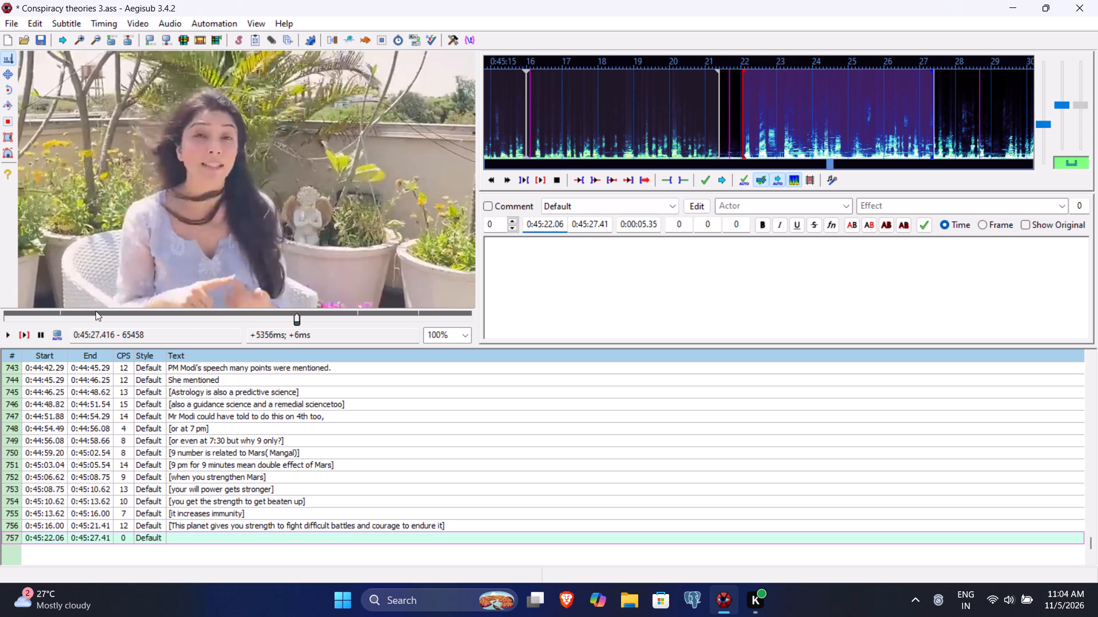
Replay line 757, enter "[On 5th April, moon is in Leo horoscope]" as its text and commit the line.
left_click(18, 339)
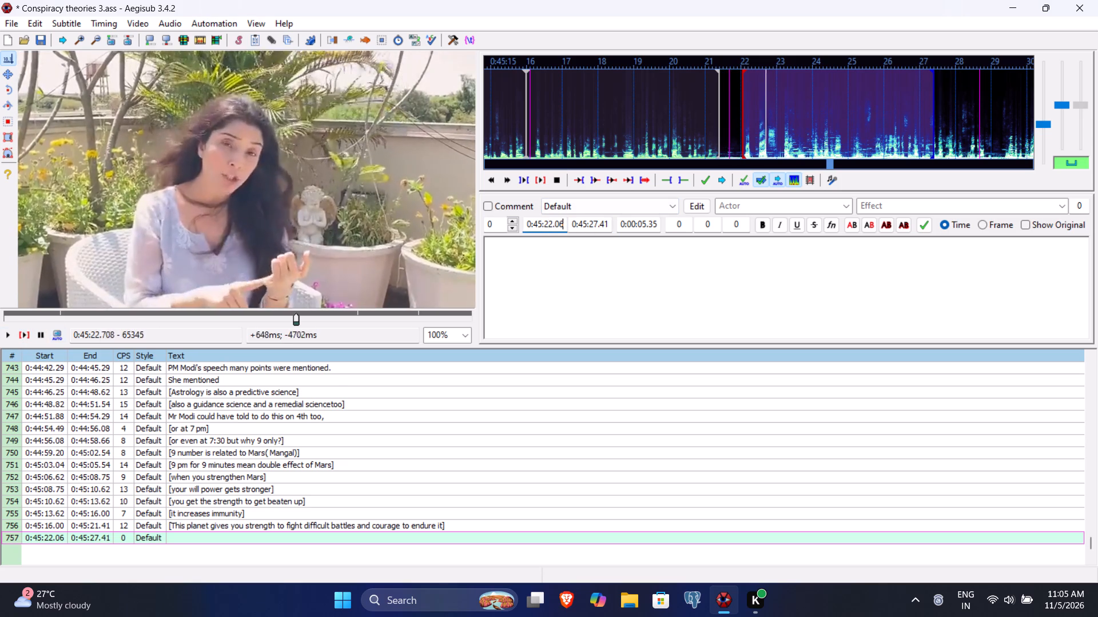
left_click(577, 286)
type("[On")
key("space")
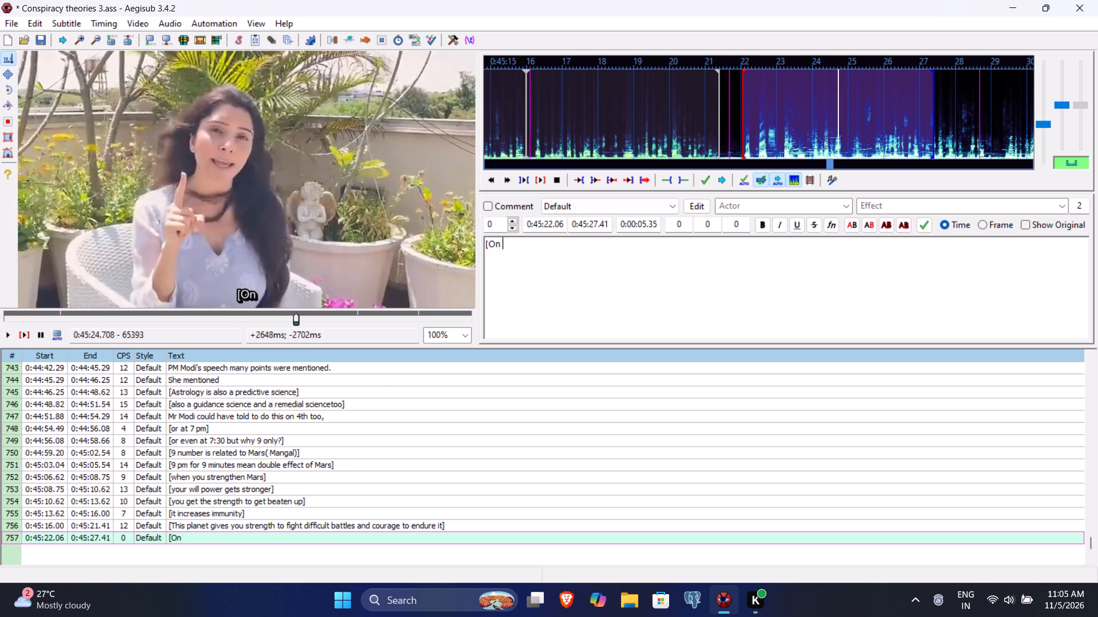
type("5th")
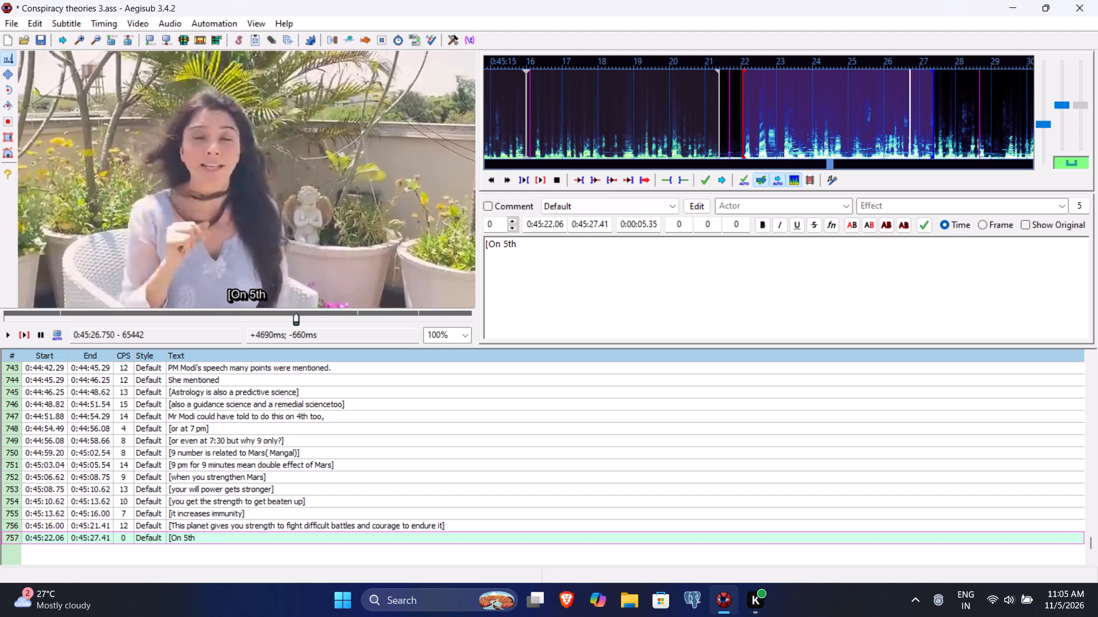
key("space")
type("April, moon in")
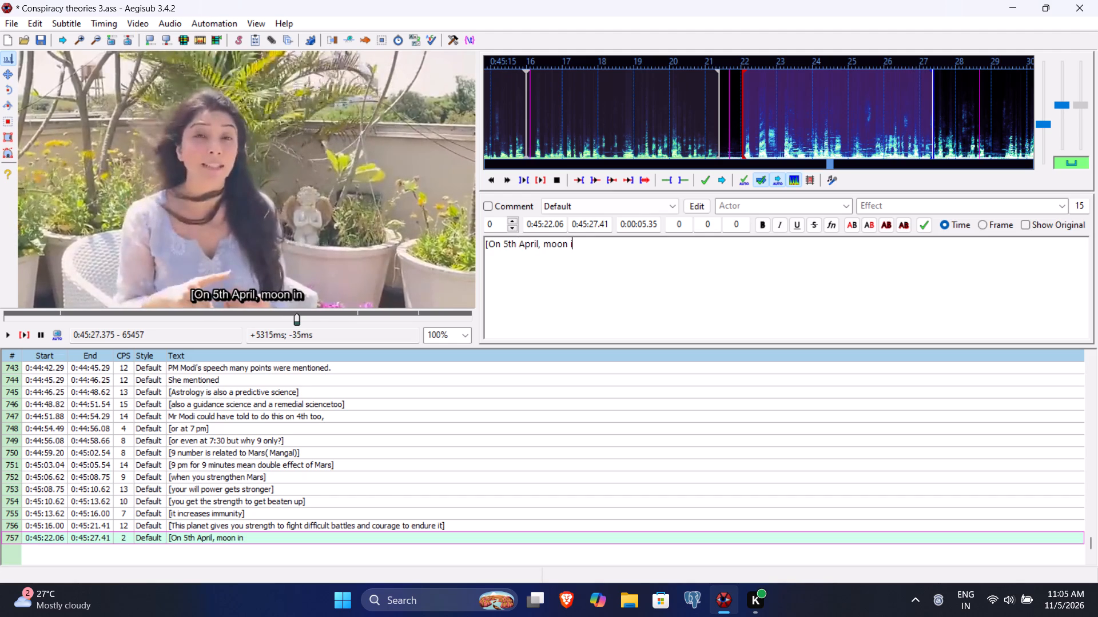
key("BackSpace")
type("s in Leo")
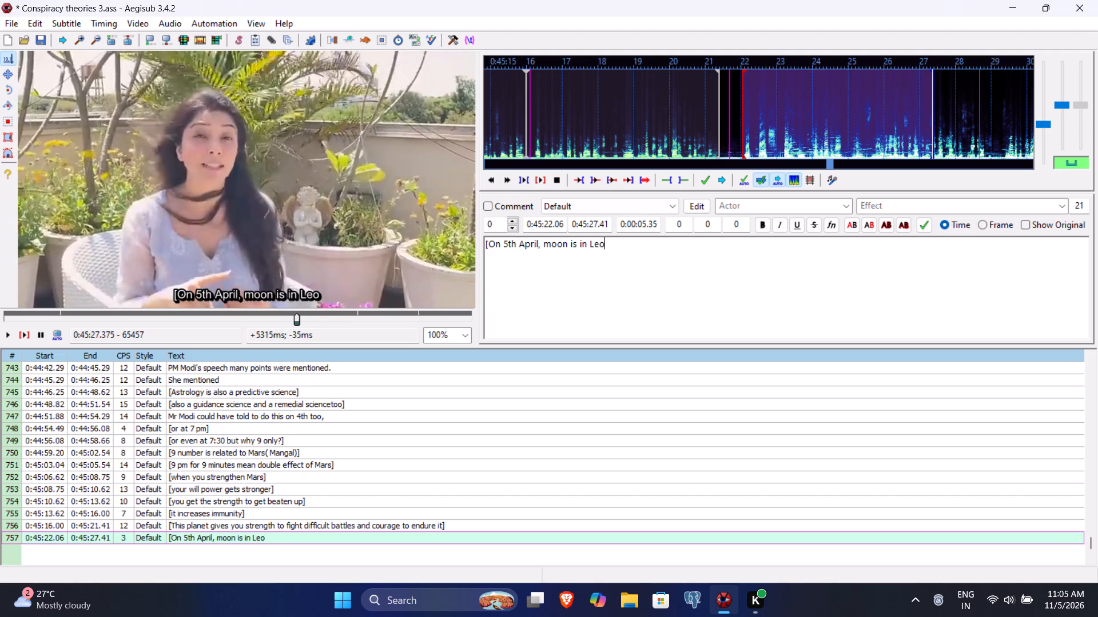
key("space")
type("horosc")
type("opr")
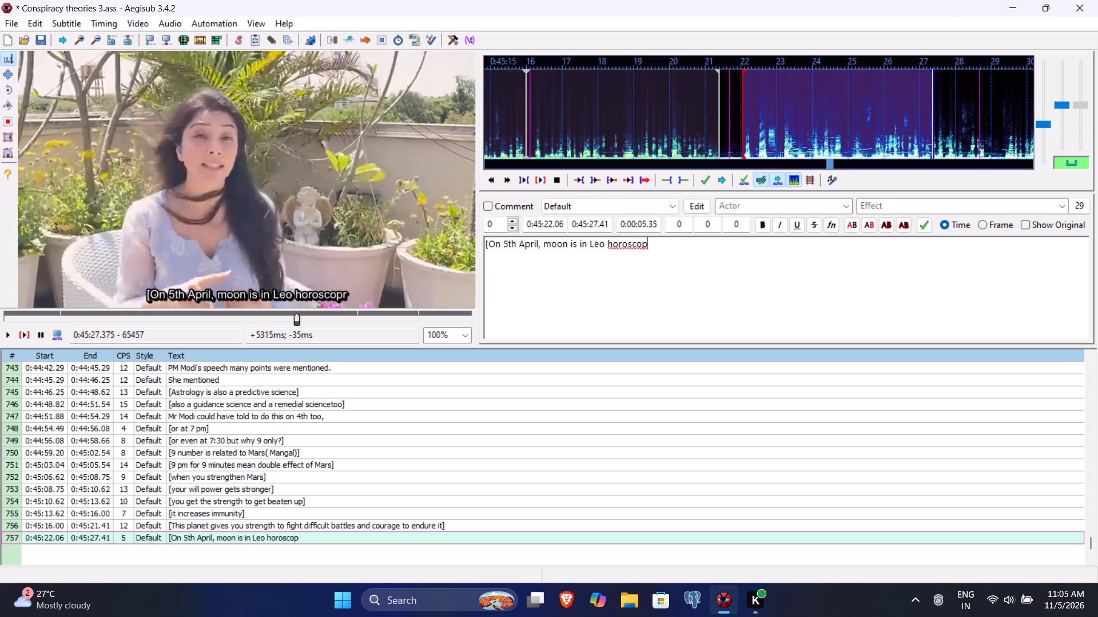
key("BackSpace")
key("e")
key("bracketright")
key("Return")
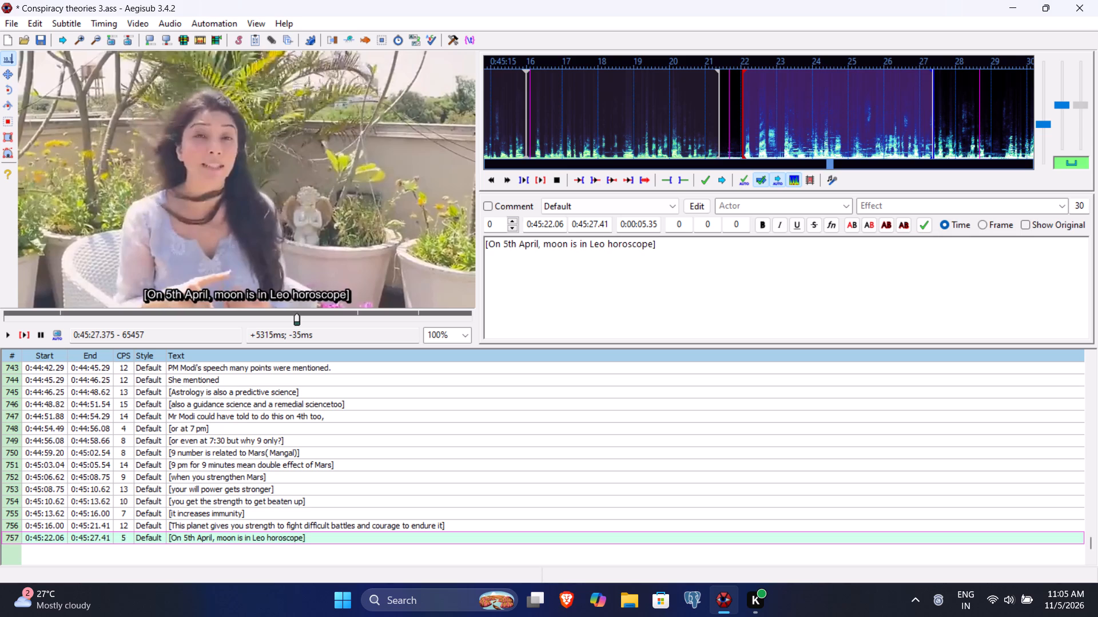
Play back line 758 slightly past its default end and set its end time to 0:45:30.62.
left_click(24, 335)
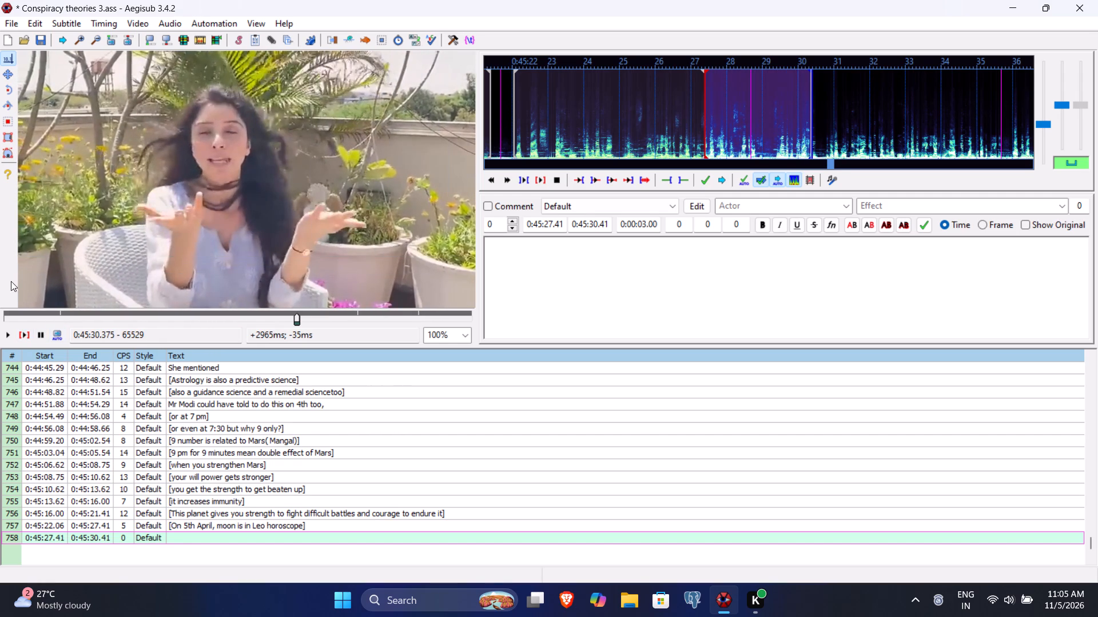
left_click(5, 339)
left_click(5, 339)
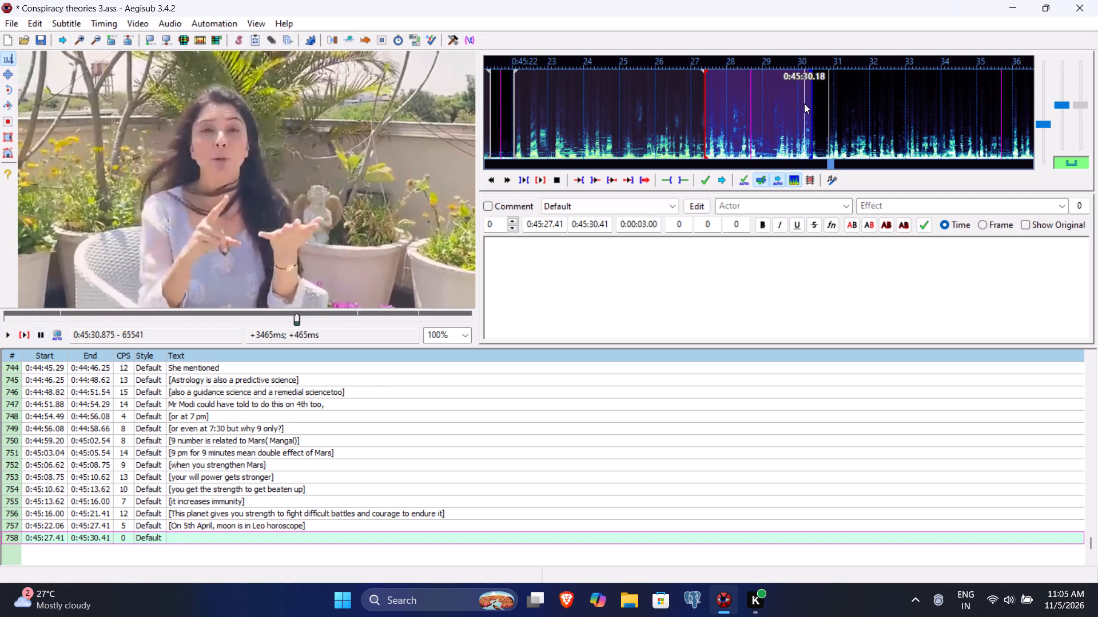
left_click(596, 225)
type("62")
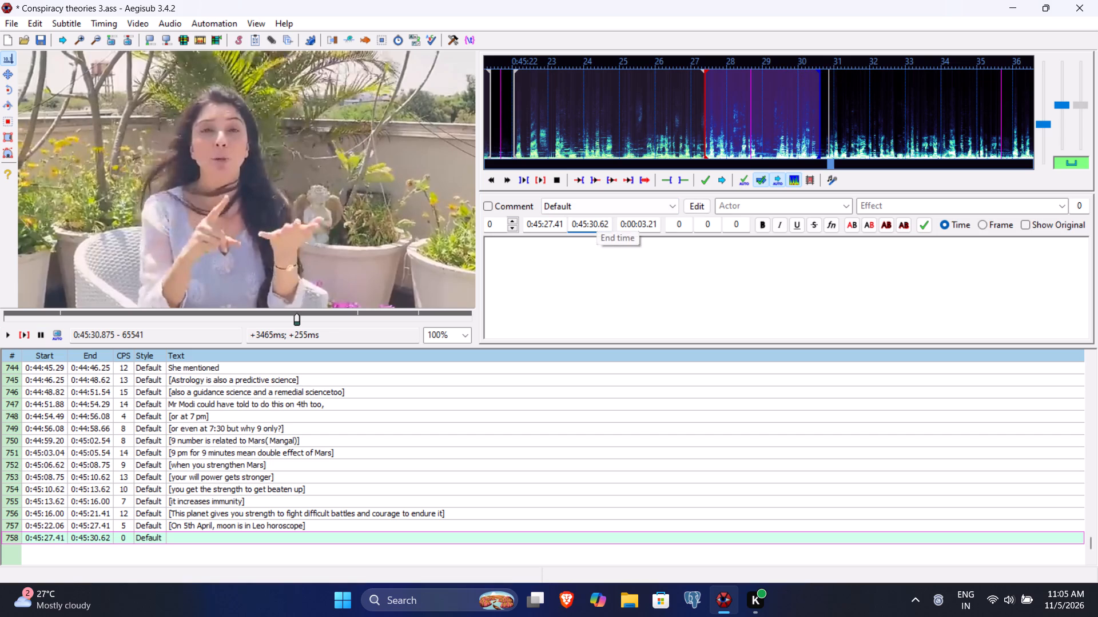
Enter "[Leo means Sun which means light]" as the text of line 758 and commit the line.
left_click(582, 273)
key("bracketleft")
type("Leo means")
key("space")
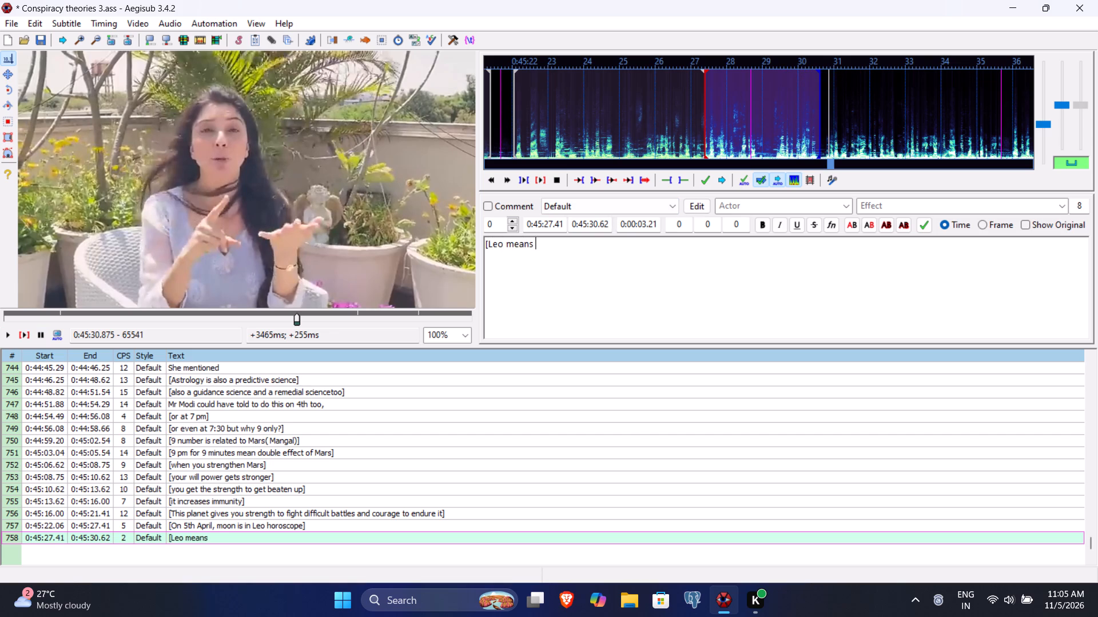
type("Sun which means light")
key("bracketright")
key("Return")
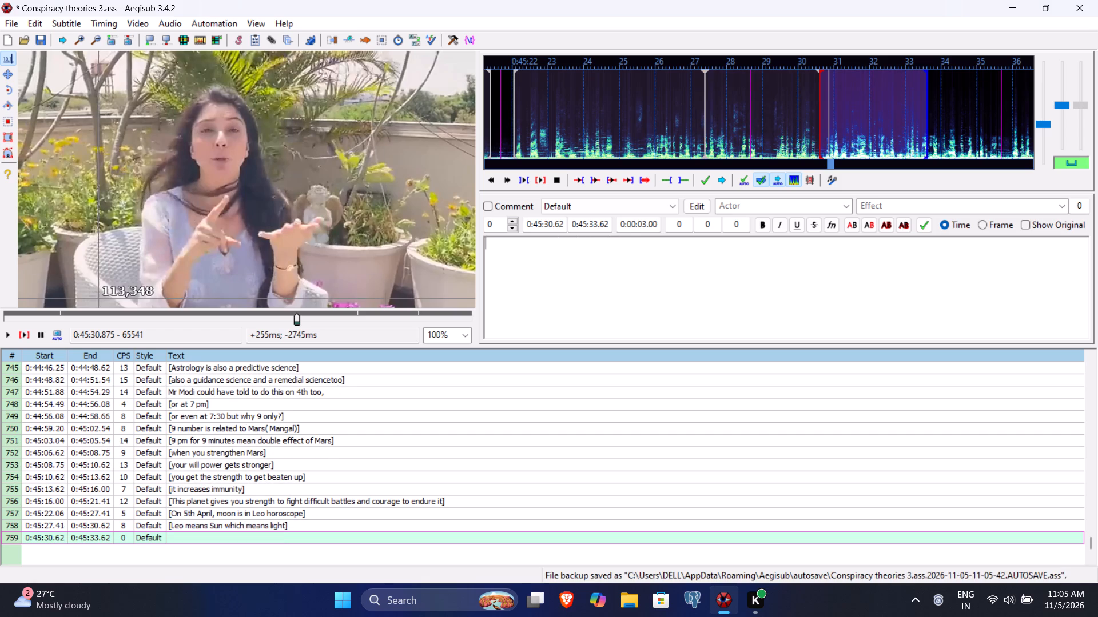
Play back line 759 slightly past its default end and set its end time to 0:45:33.95.
left_click(23, 333)
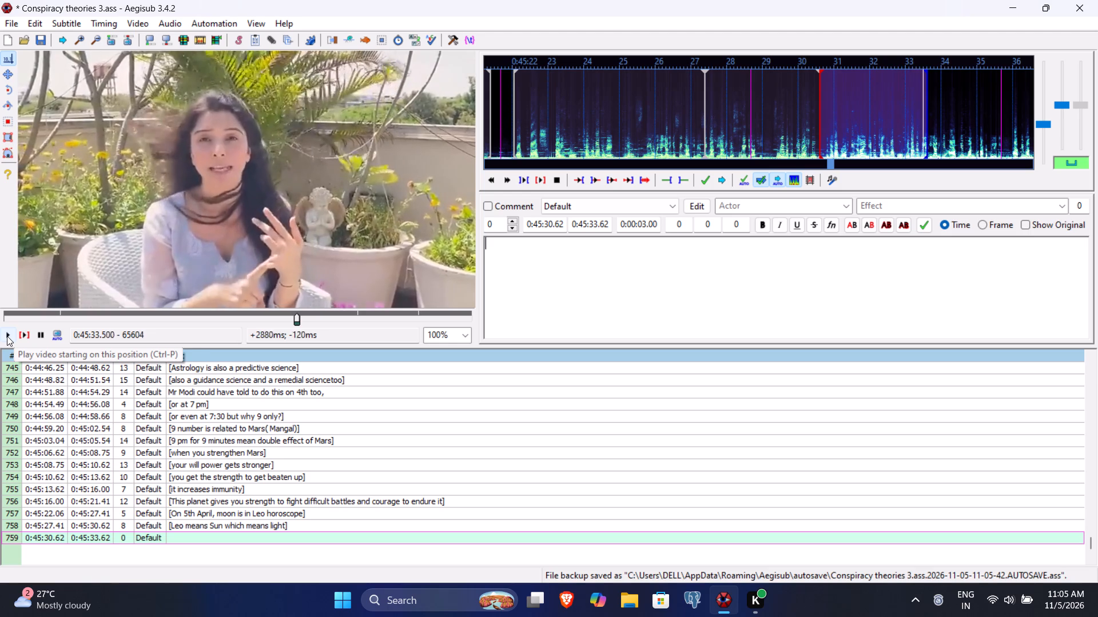
double_click(7, 336)
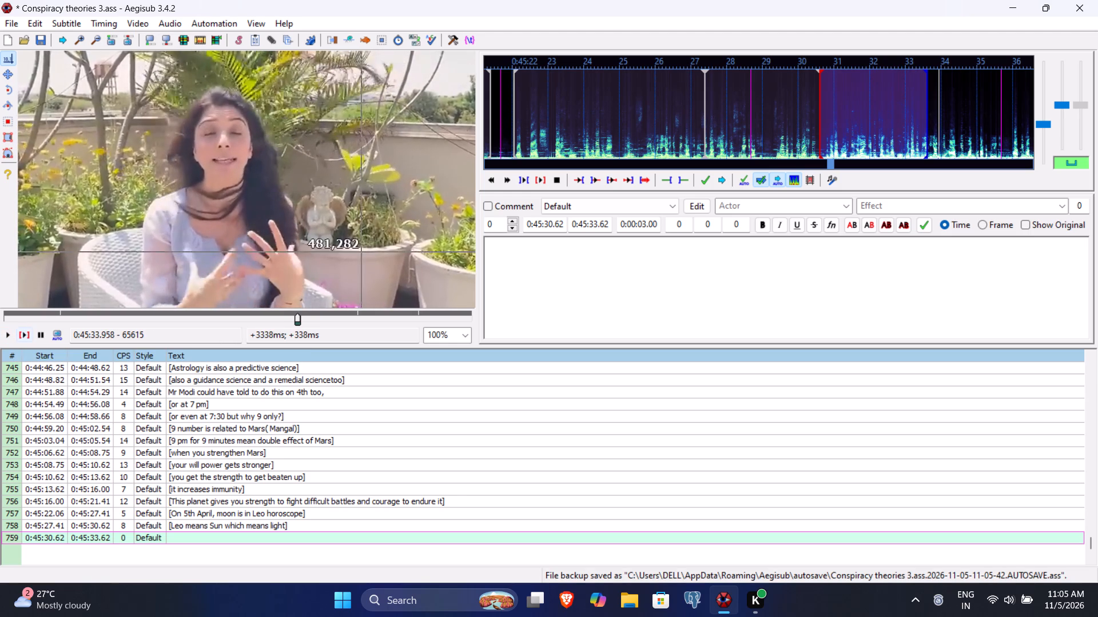
left_click(600, 225)
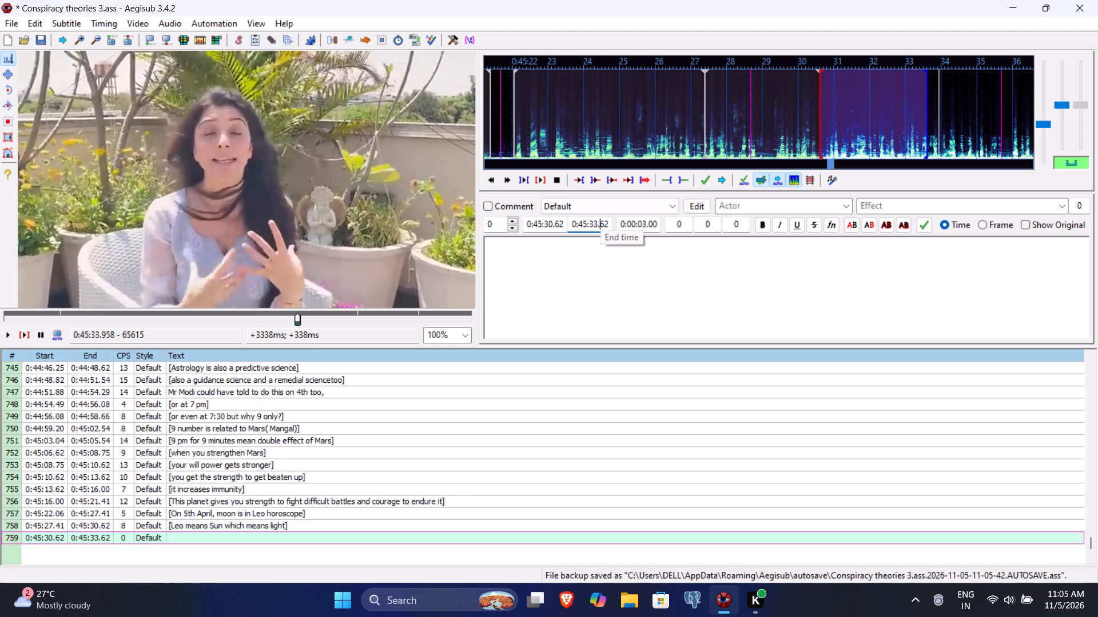
type("95")
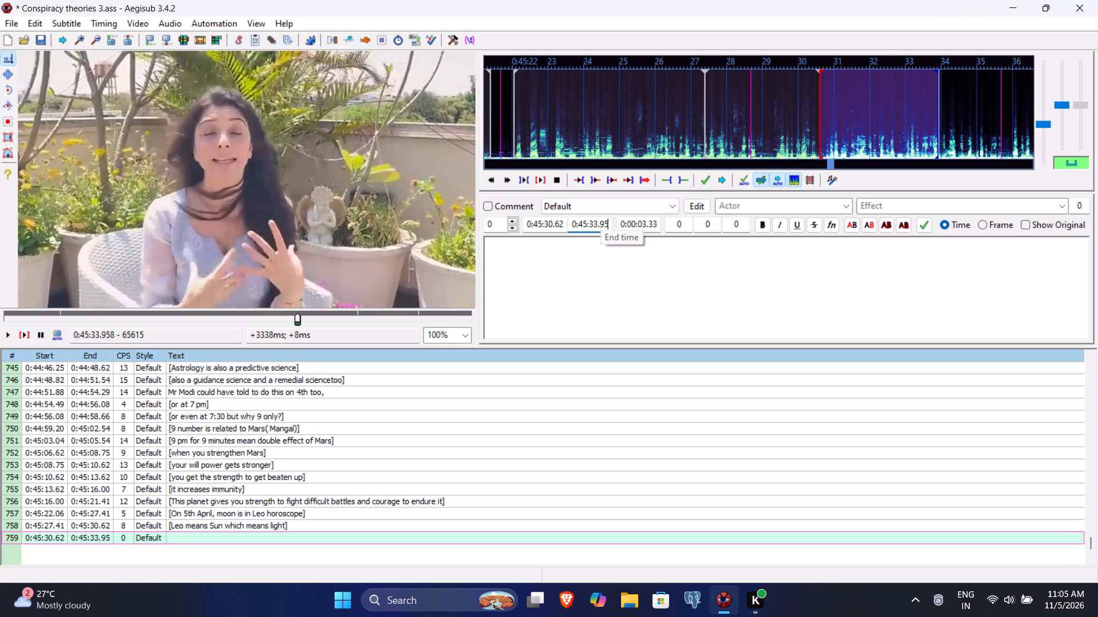
Enter "[When you light up, moon will also get strength]" as the text of line 759 and commit the line.
left_click(579, 284)
type("[When you light up, moon wil")
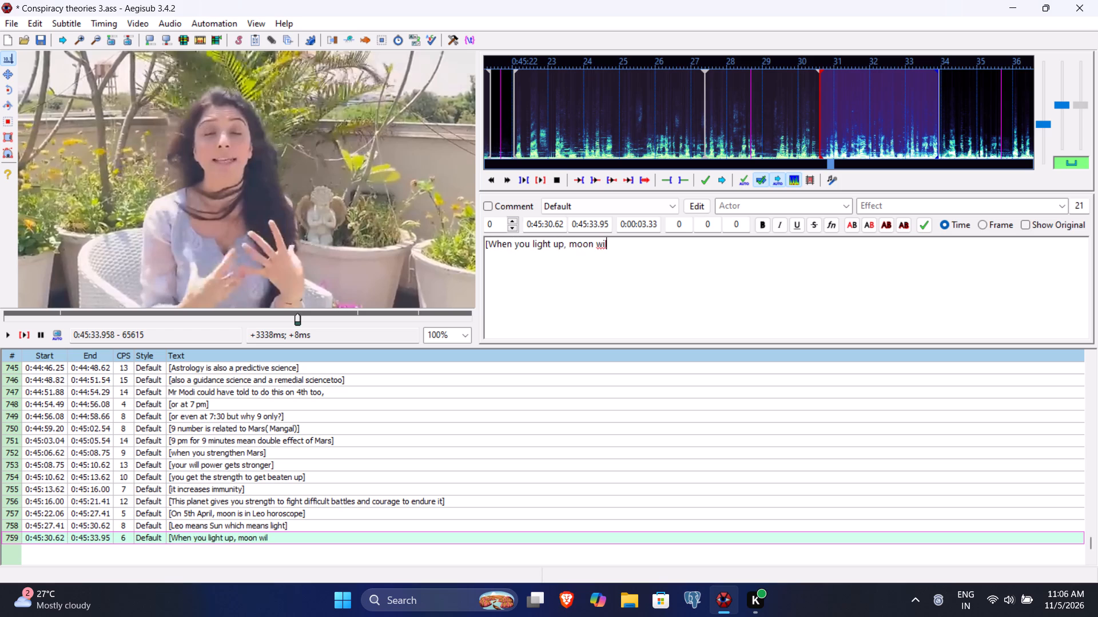
key("space")
key("BackSpace")
type("l also get stren")
type("gh")
key("BackSpace")
type("th")
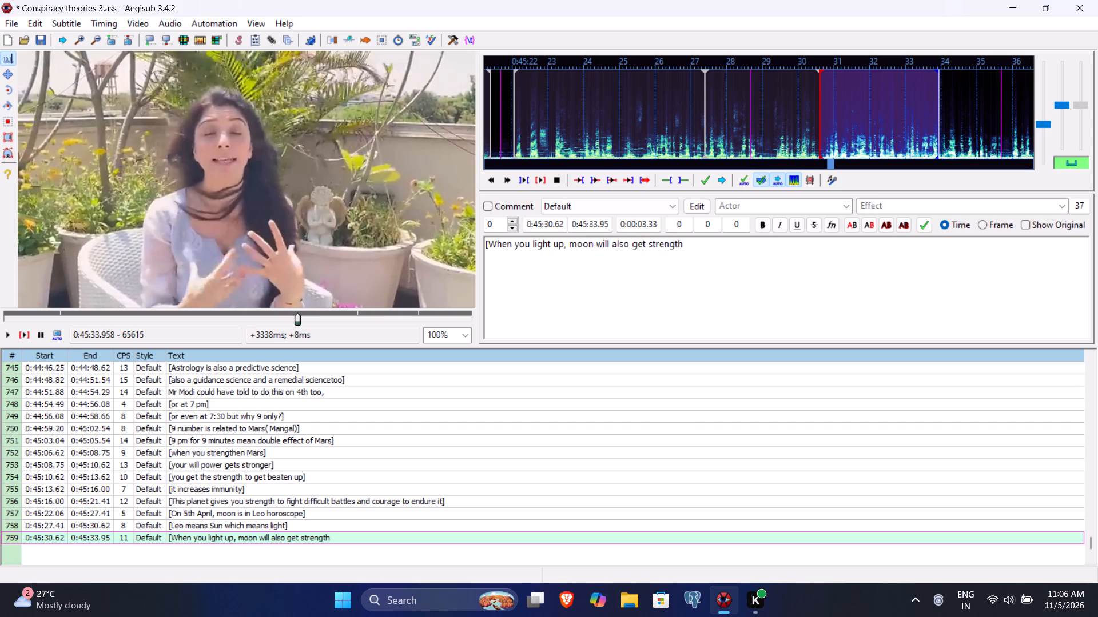
key("bracketright")
key("Return")
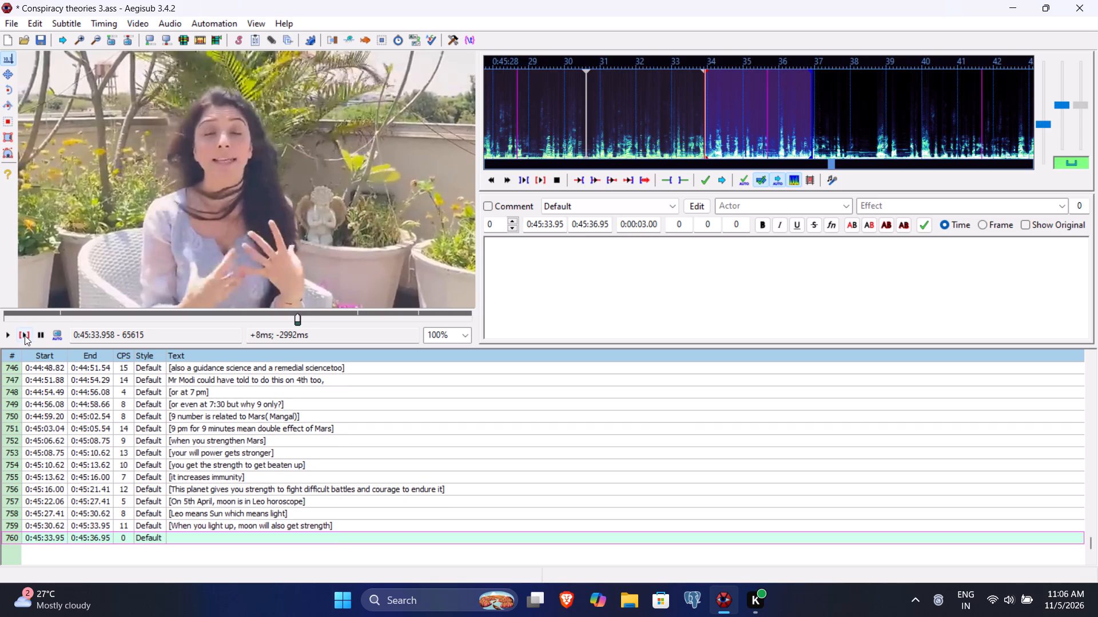
Play back line 760 and set its end time to 0:45:35.86.
left_click(24, 335)
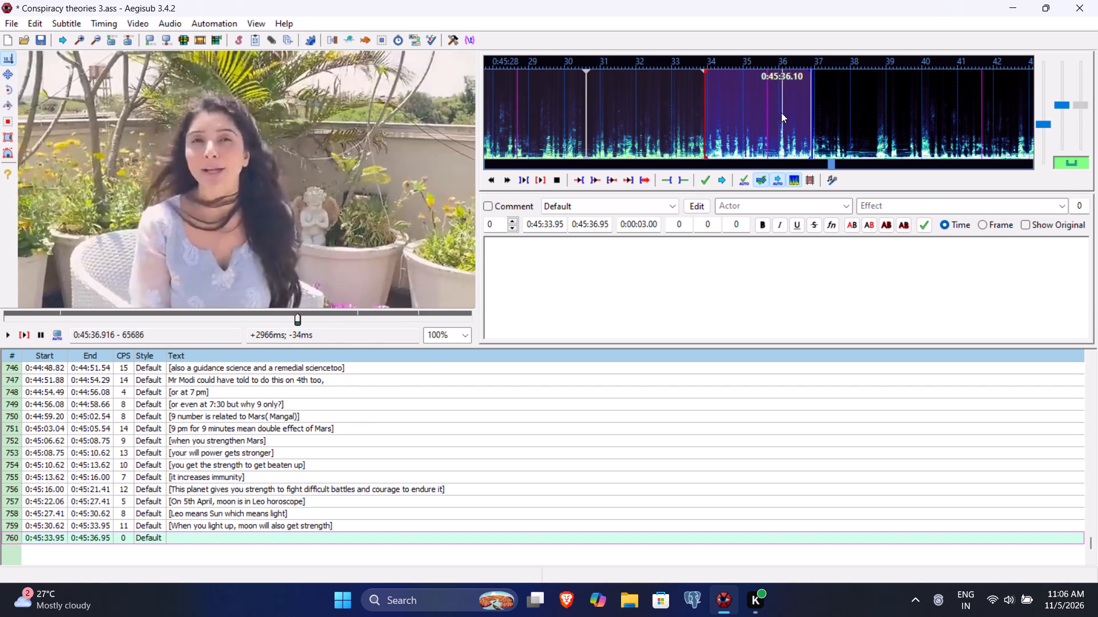
left_click(594, 228)
type("586")
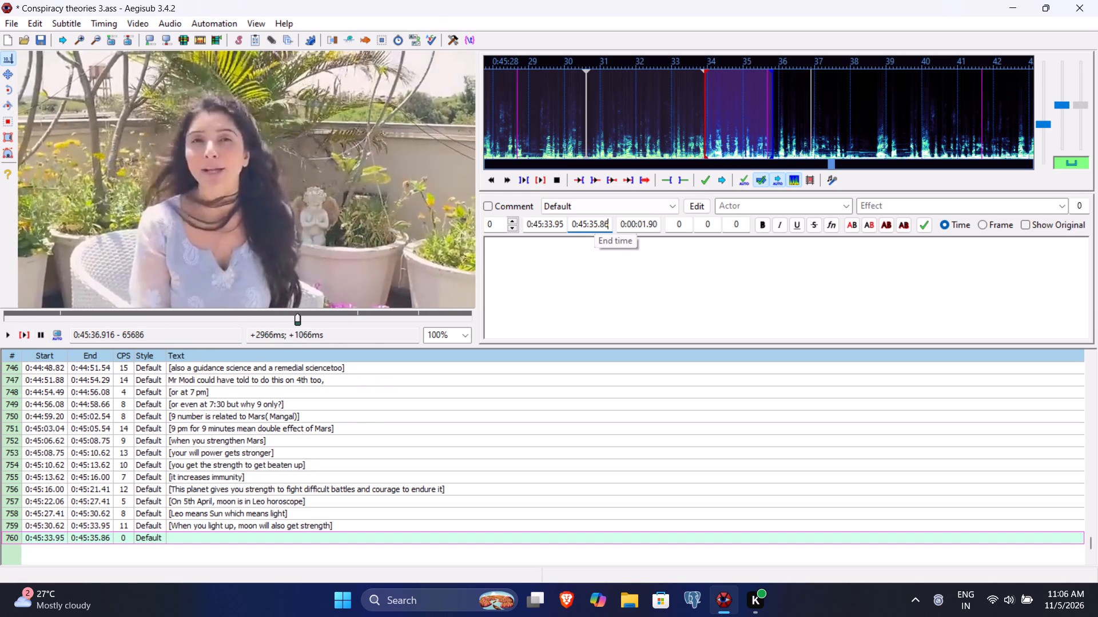
Enter "[you mind will get strength]" as the text of line 760 and commit the line.
left_click(571, 273)
key("bracketleft")
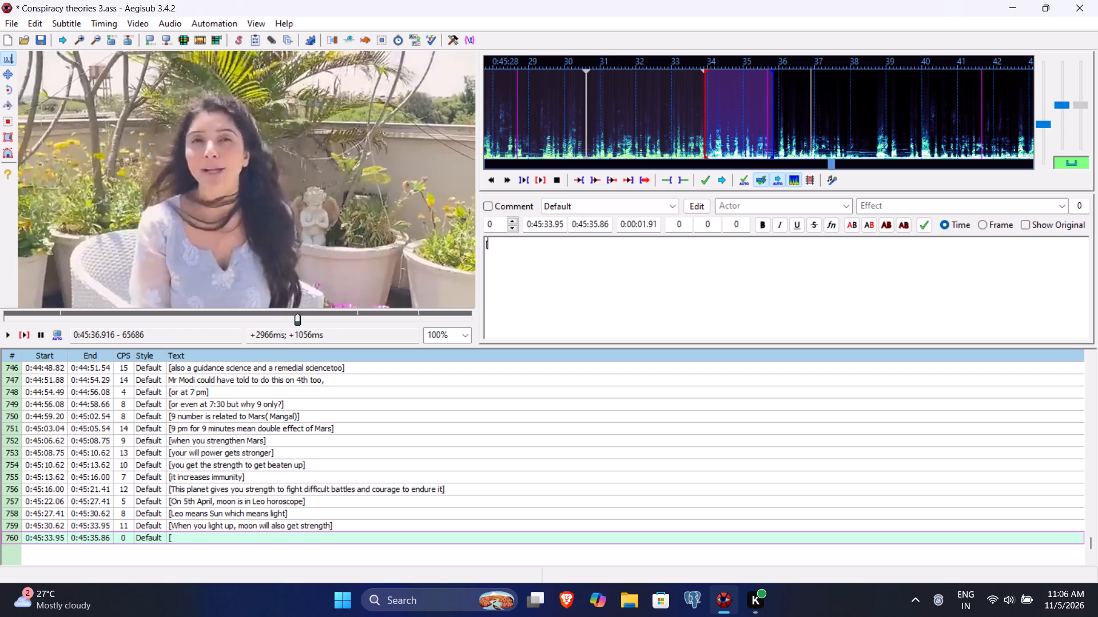
type("you")
key("space")
type("min")
type("d will get strength]")
key("Return")
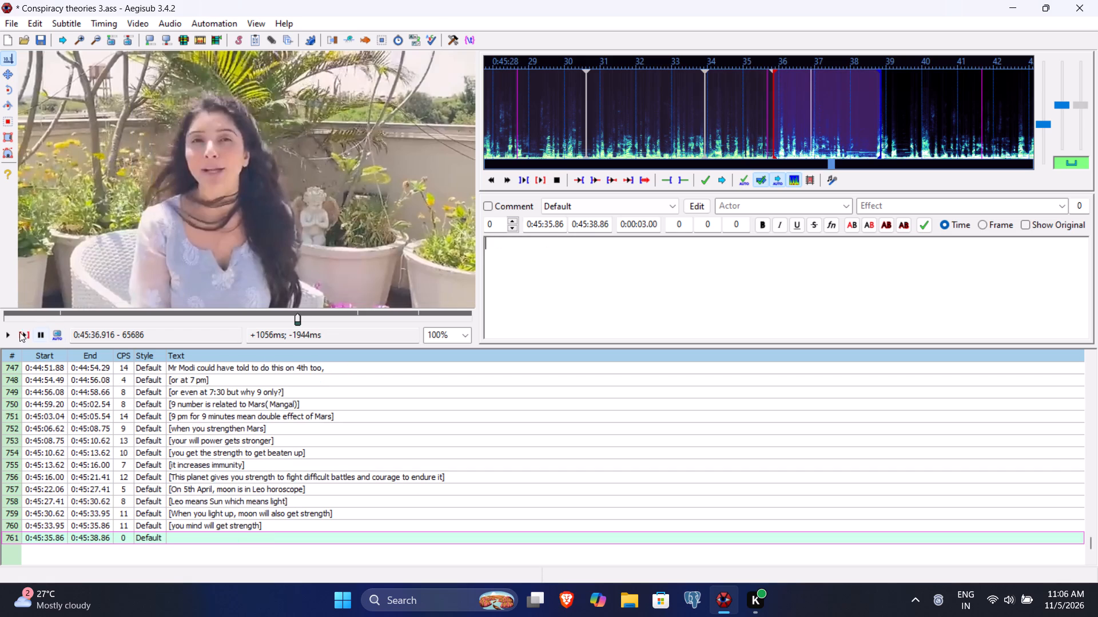
Play back line 761 and set its end time to 0:45:38.34.
left_click(23, 332)
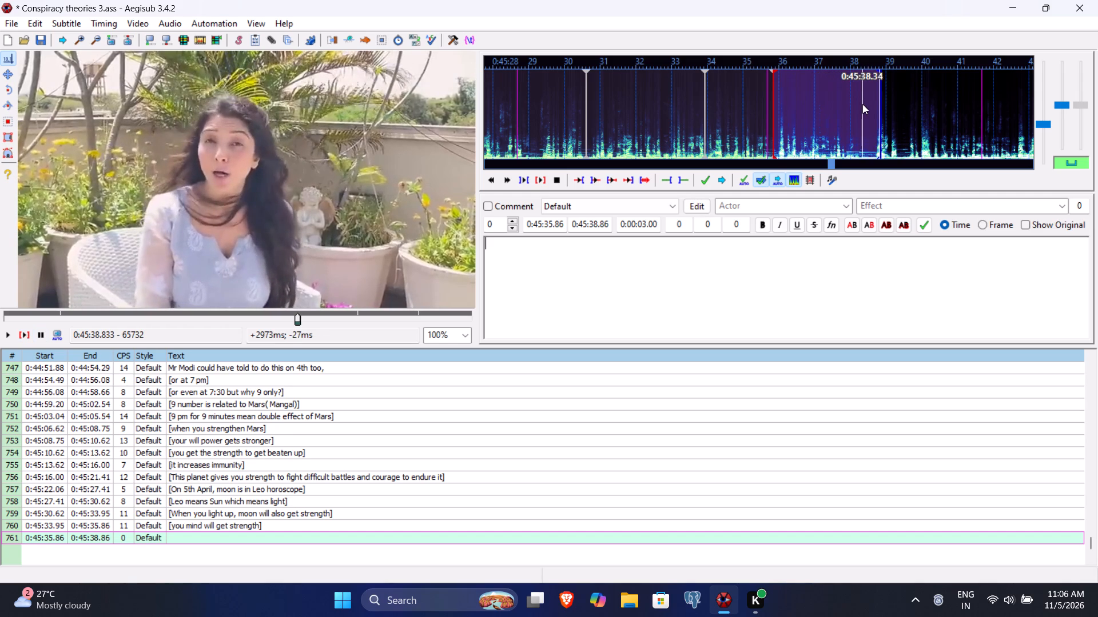
left_click(600, 227)
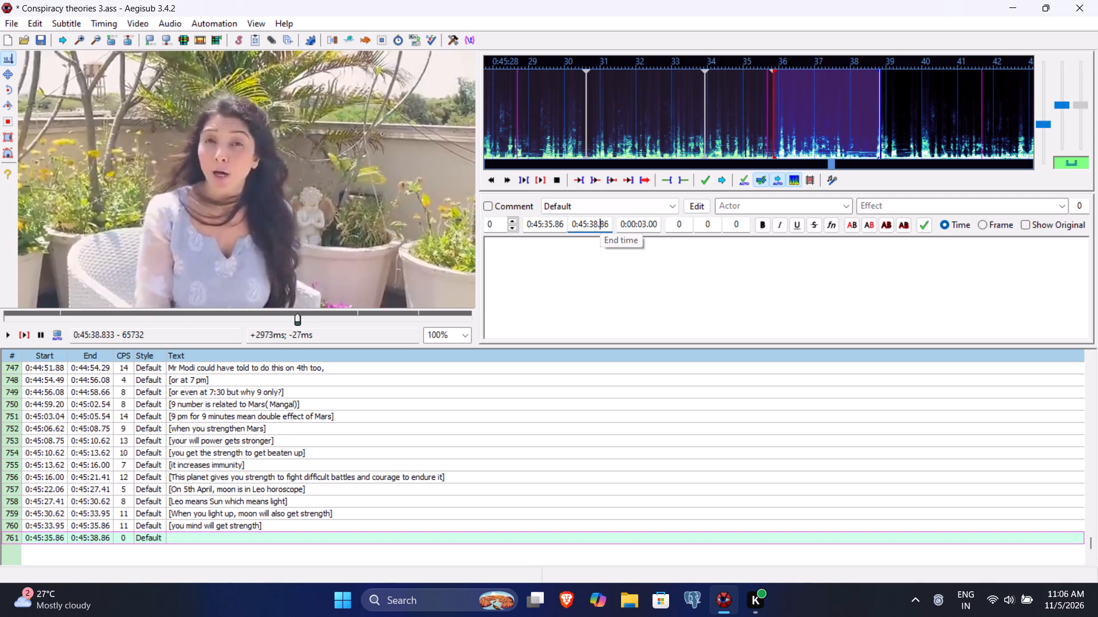
type("34")
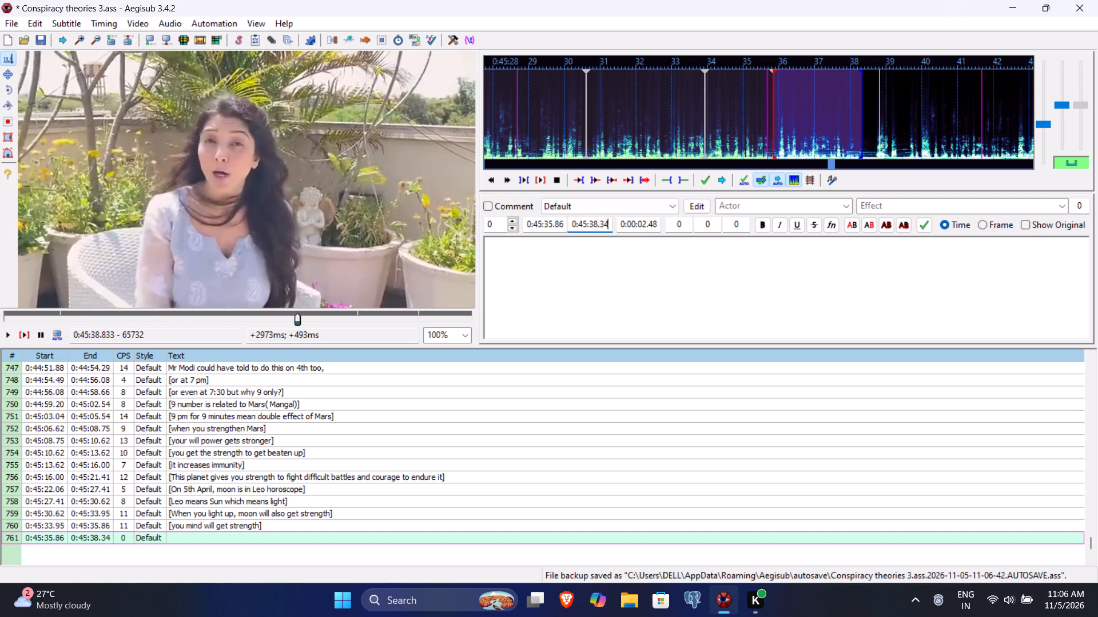
Enter "[not only our minds but our nation will also get courage]" as the text of line 761 and commit the line.
left_click(579, 271)
type("[not only")
key("space")
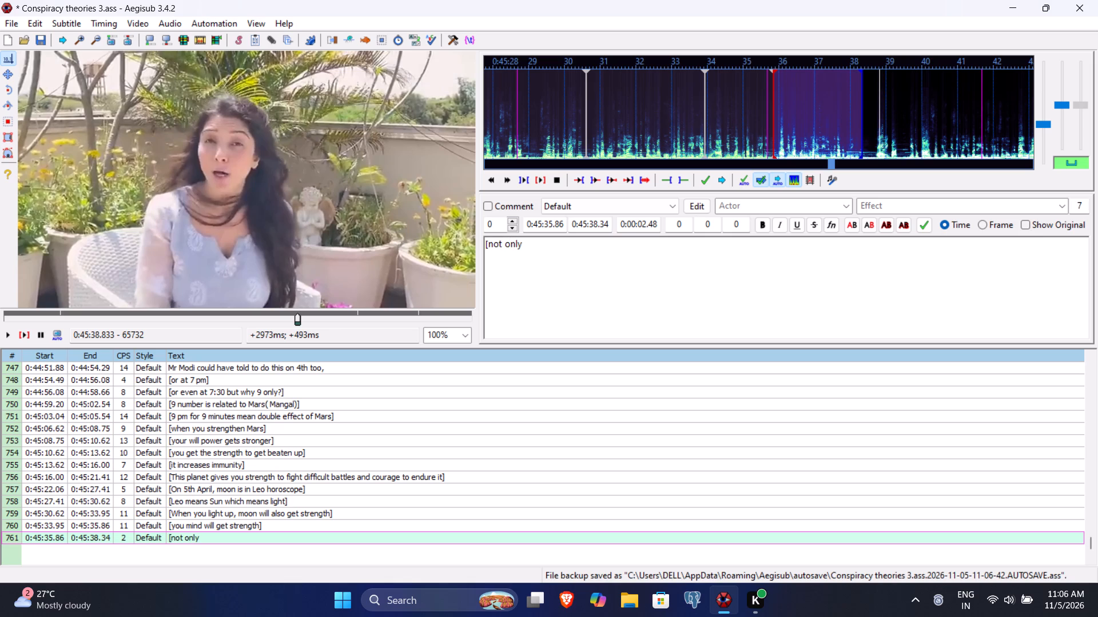
type("iy")
key("BackSpace")
key("BackSpace")
type("our minds")
key("space")
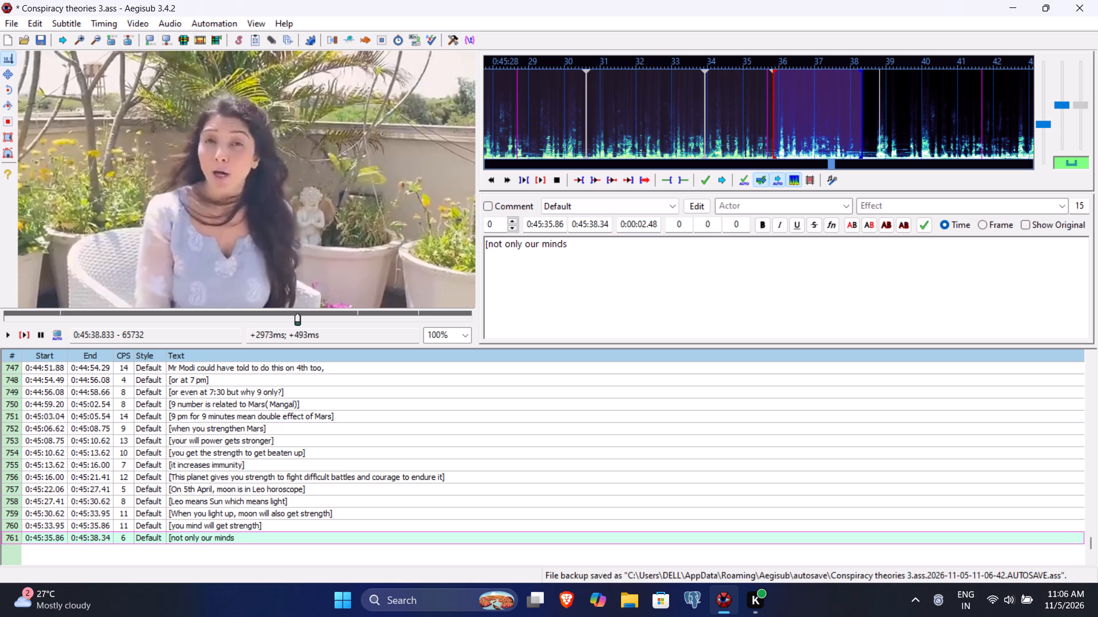
type("but our nation")
key("space")
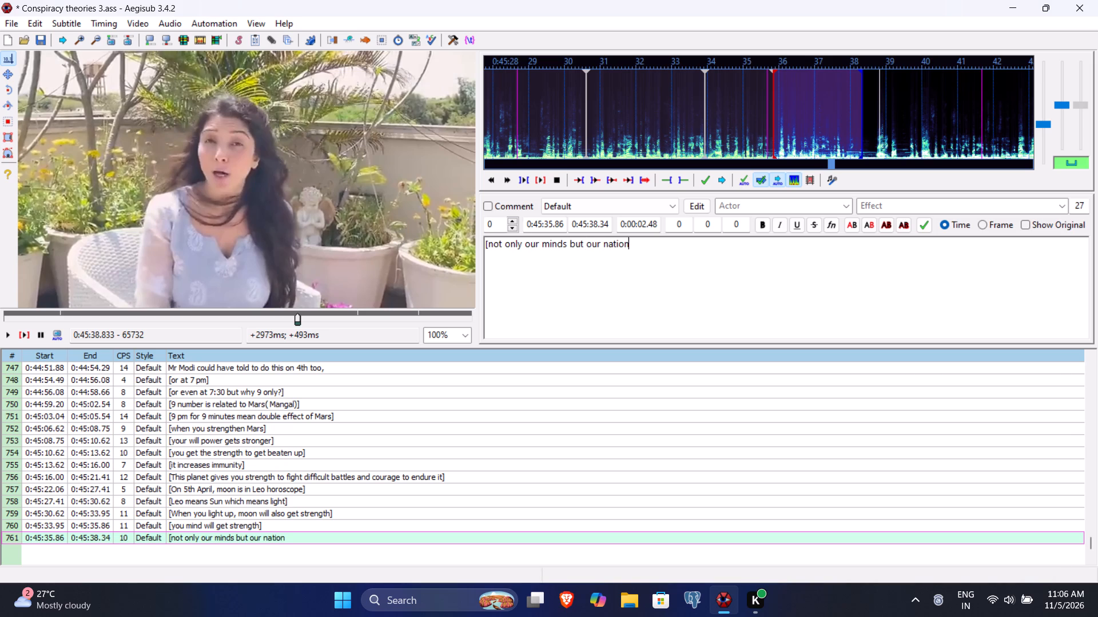
key("w")
type("ill")
key("space")
type("also")
key("space")
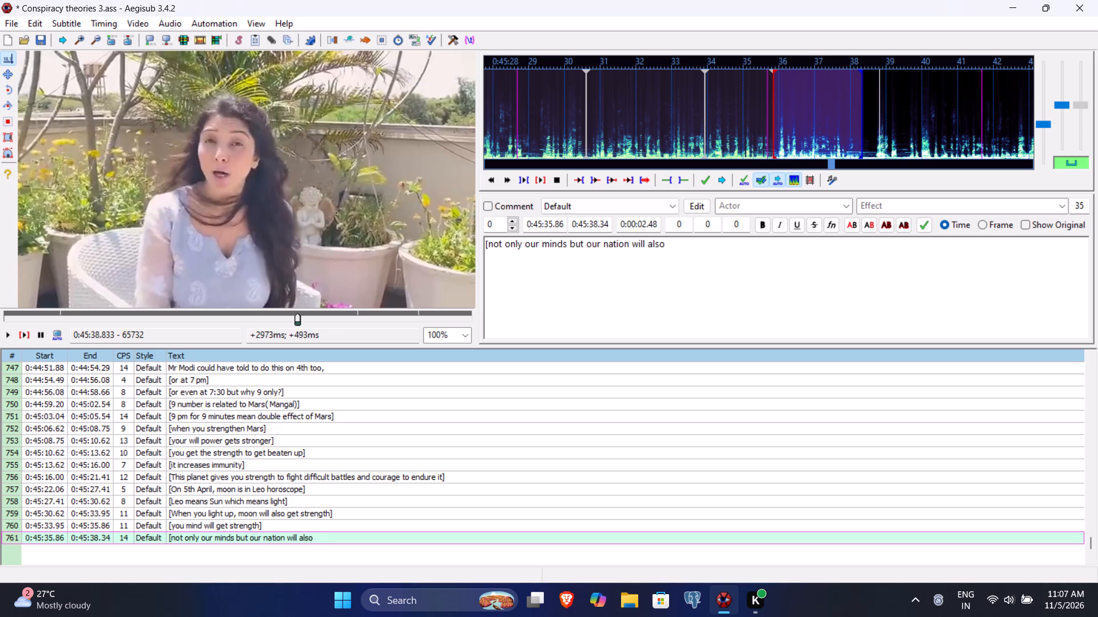
type("get")
key("space")
type("courage]")
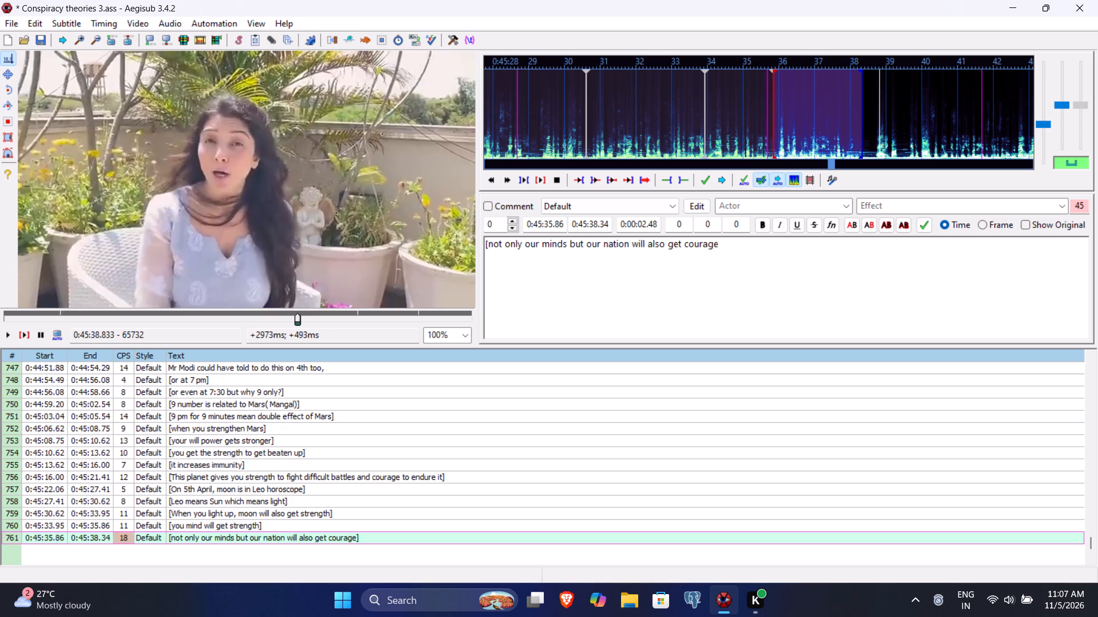
key("Return")
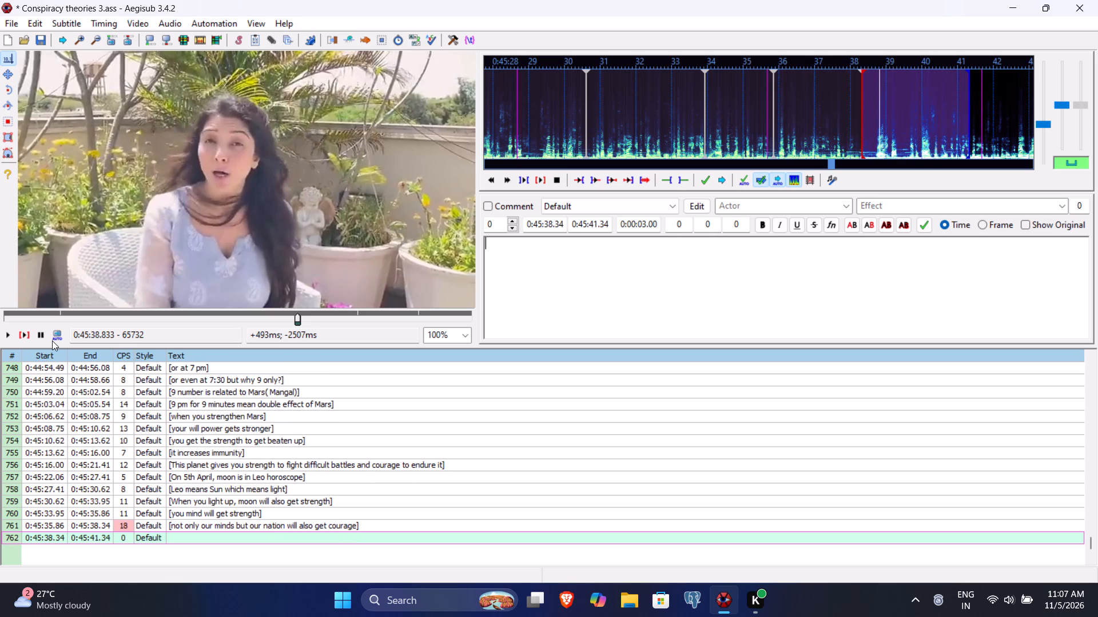
Play back line 762 past its default end, then set its end time to 0:45:42.50 and its start time to 0:45:38.64.
left_click(25, 334)
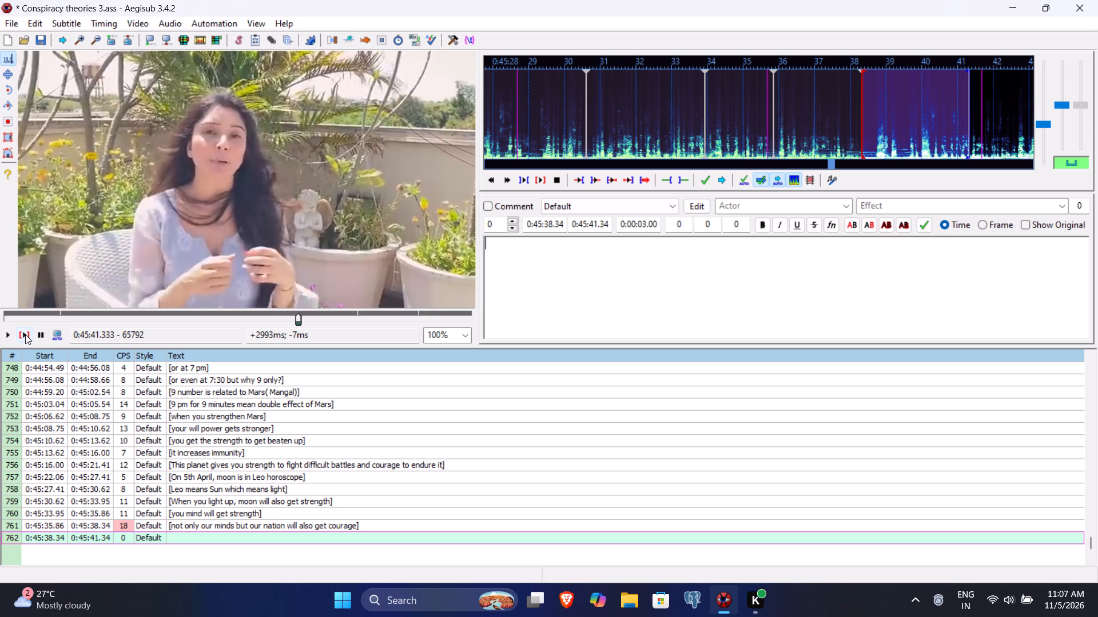
left_click(25, 334)
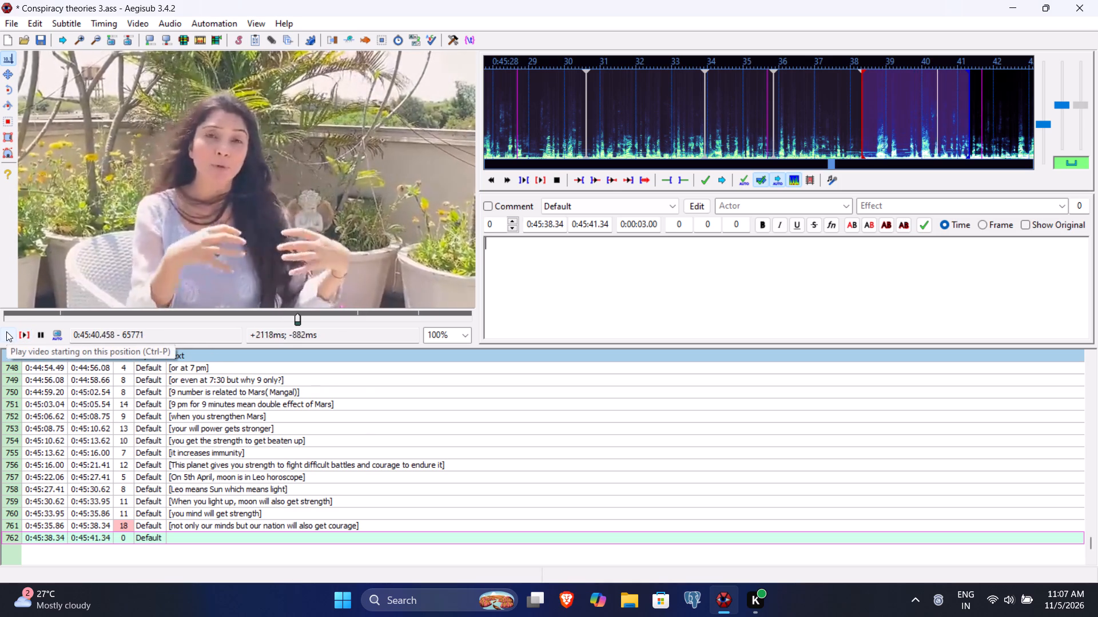
left_click(6, 331)
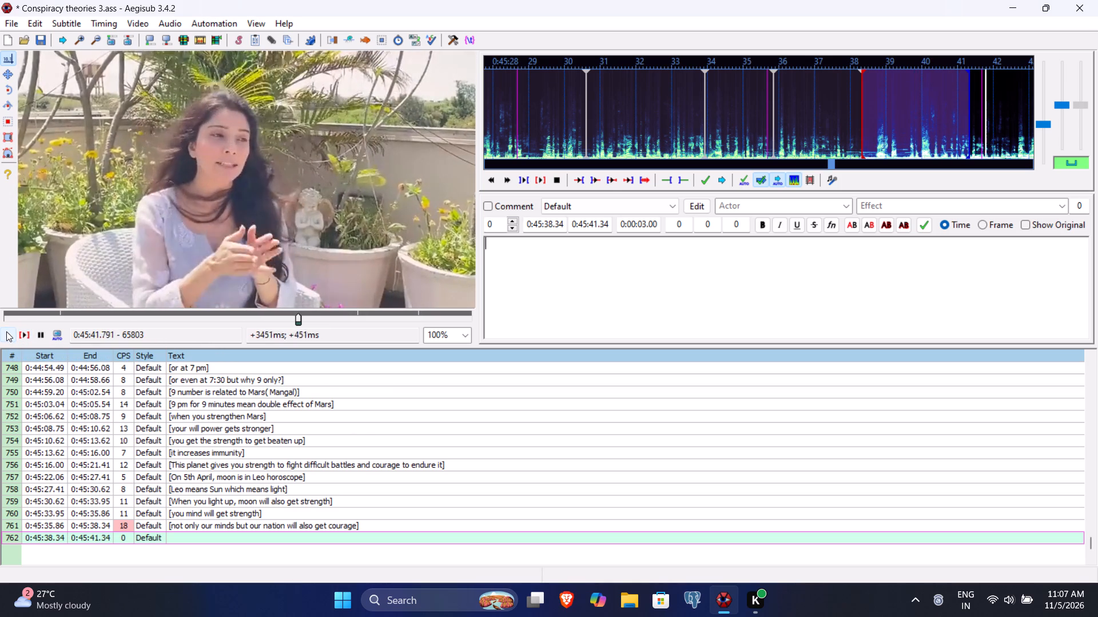
left_click(6, 331)
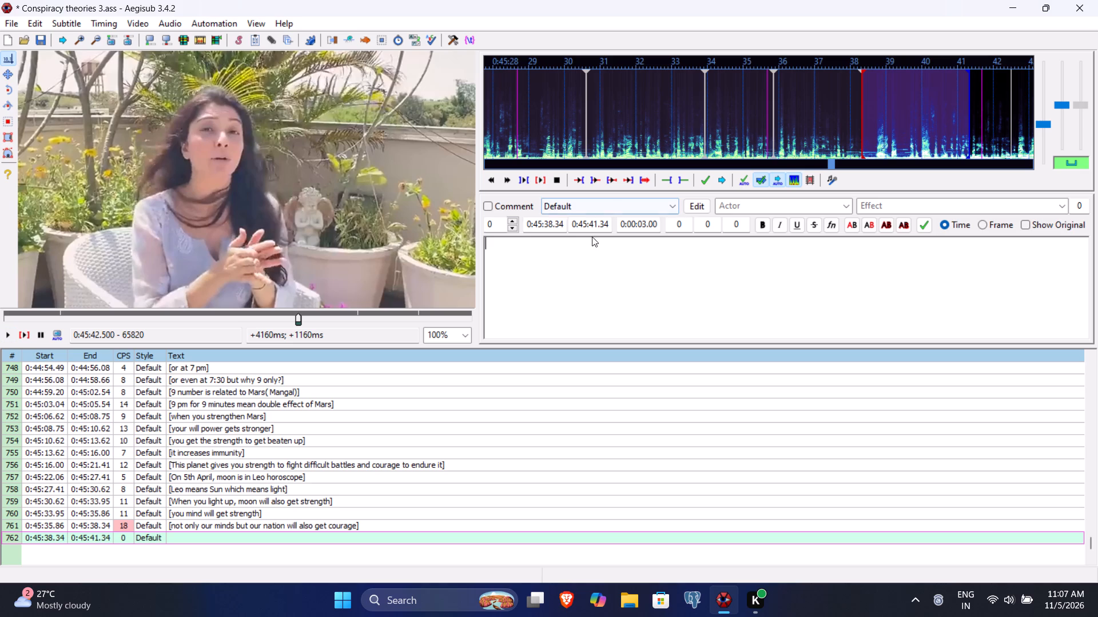
left_click(593, 229)
type("250")
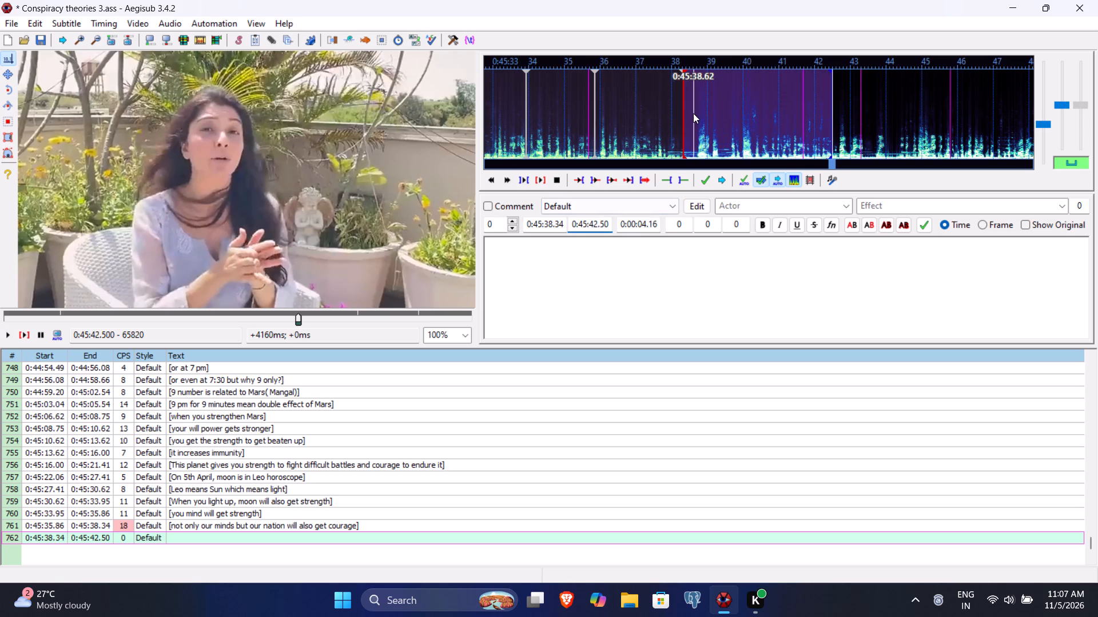
left_click(556, 226)
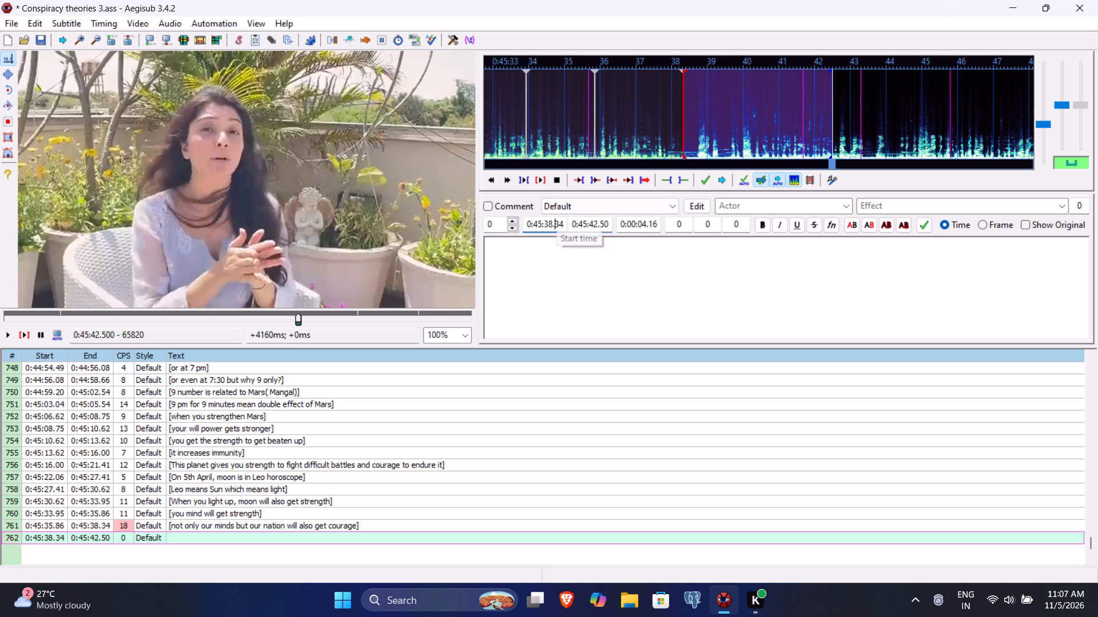
type("64")
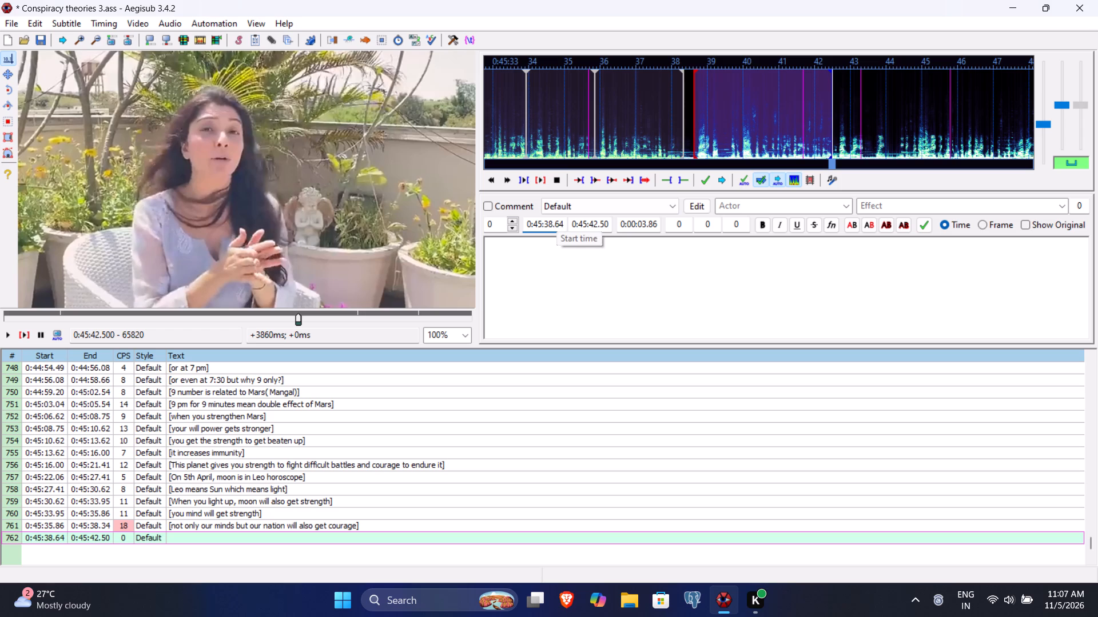
Enter "[all these astrologies thing because of which]" as the text of line 762 and commit the line.
left_click(517, 301)
type("[alll")
key("space")
key("BackSpace")
key("BackSpace")
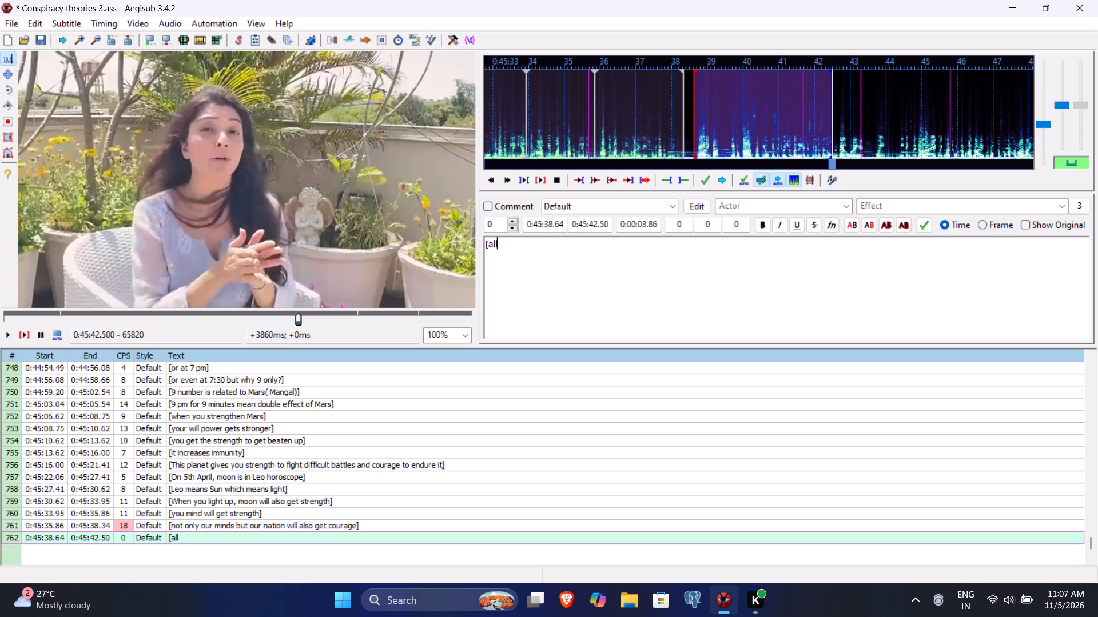
key("space")
type("these astrologies")
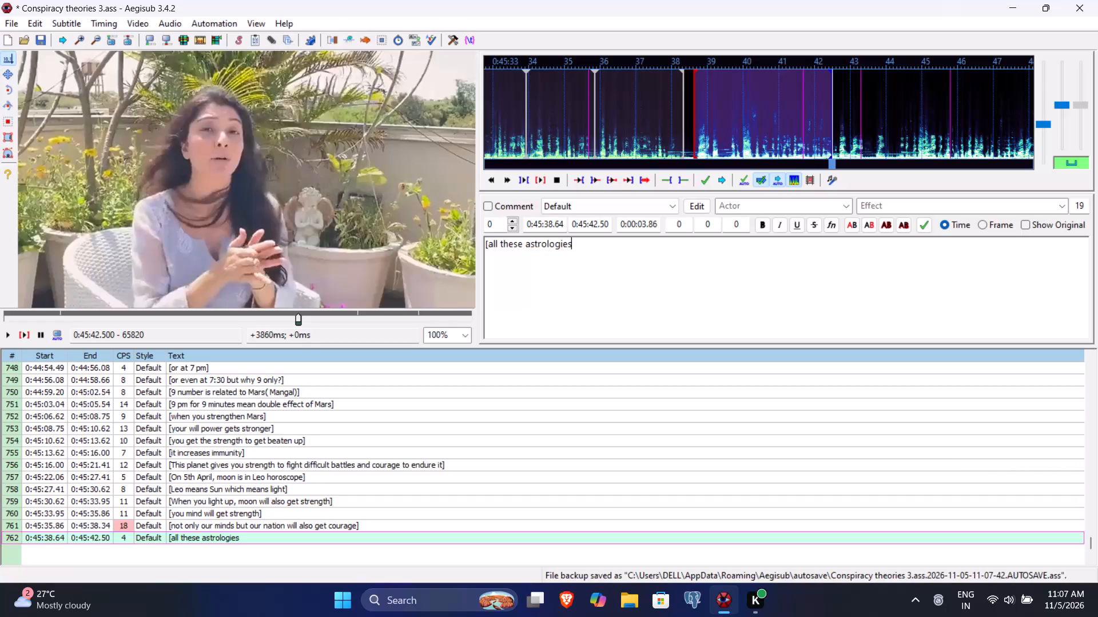
key("space")
type("thing because of whic")
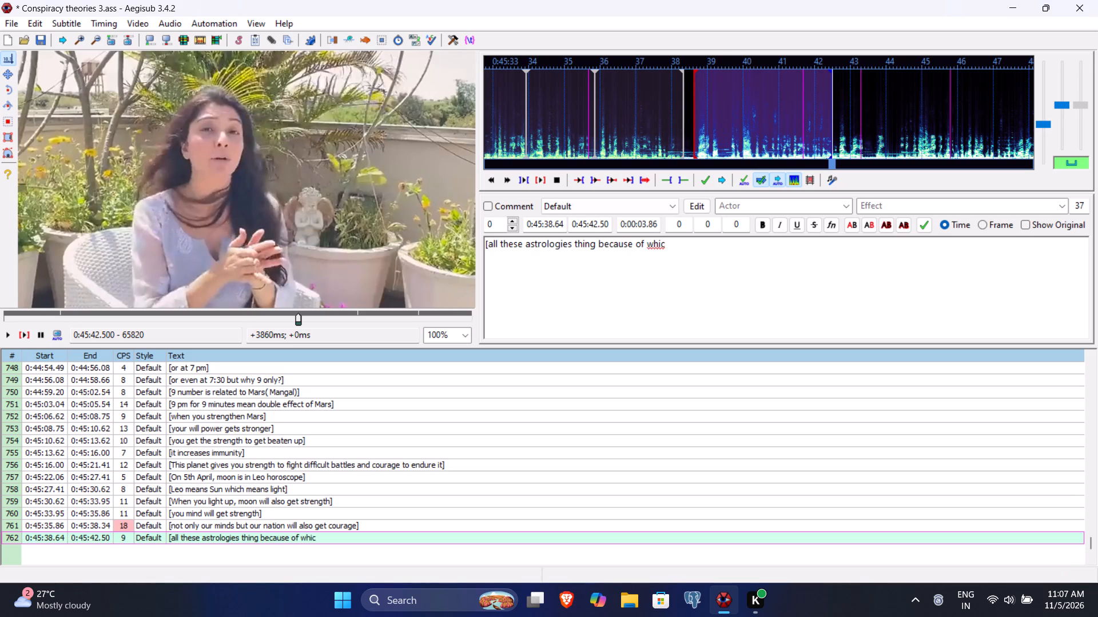
key("bracketright")
key("BackSpace")
type("h]")
key("Return")
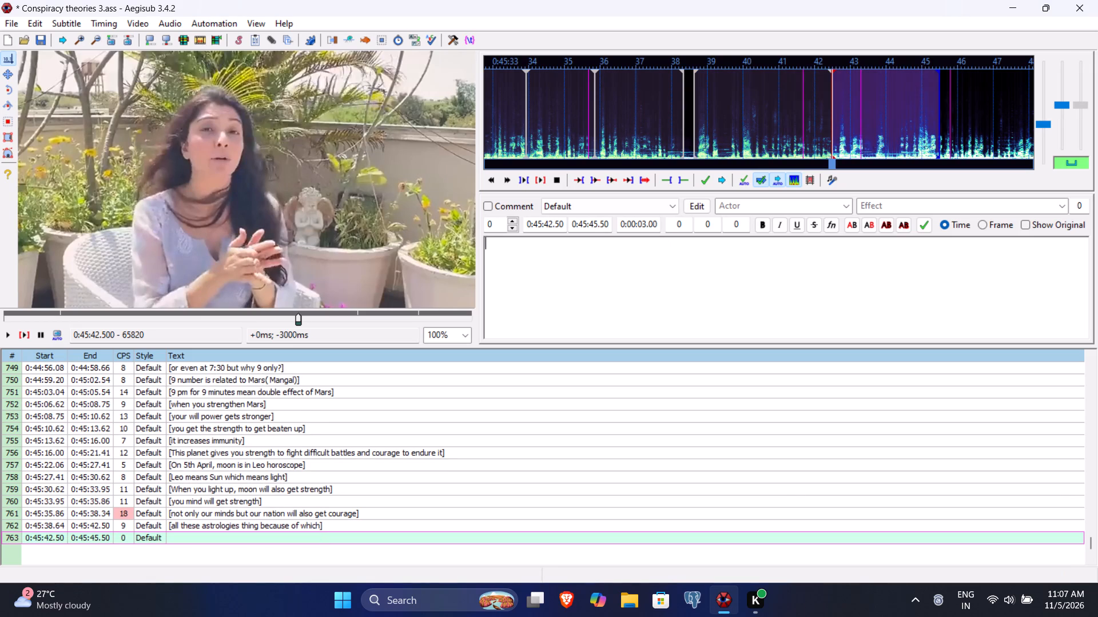
Play back line 763 slightly past its default end and set its end time to 0:45:45.62.
left_click(19, 340)
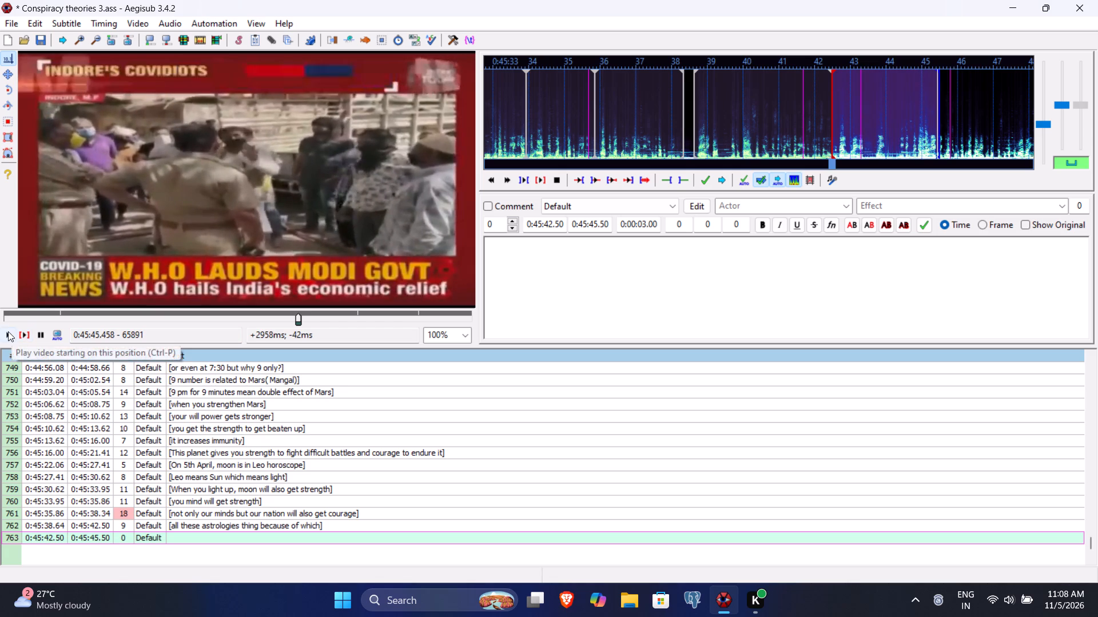
double_click(4, 330)
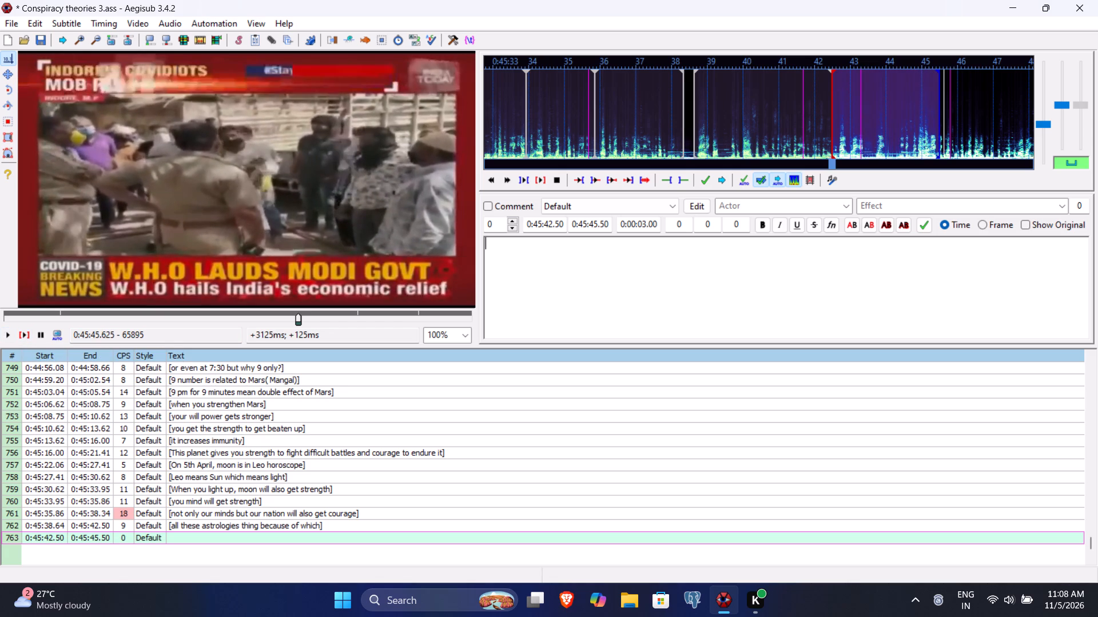
left_click(599, 226)
type("62")
Enter "[are rebelling, attending meetings]" as the text of line 763, replaying the line to catch the wording, and commit the line.
left_click(555, 283)
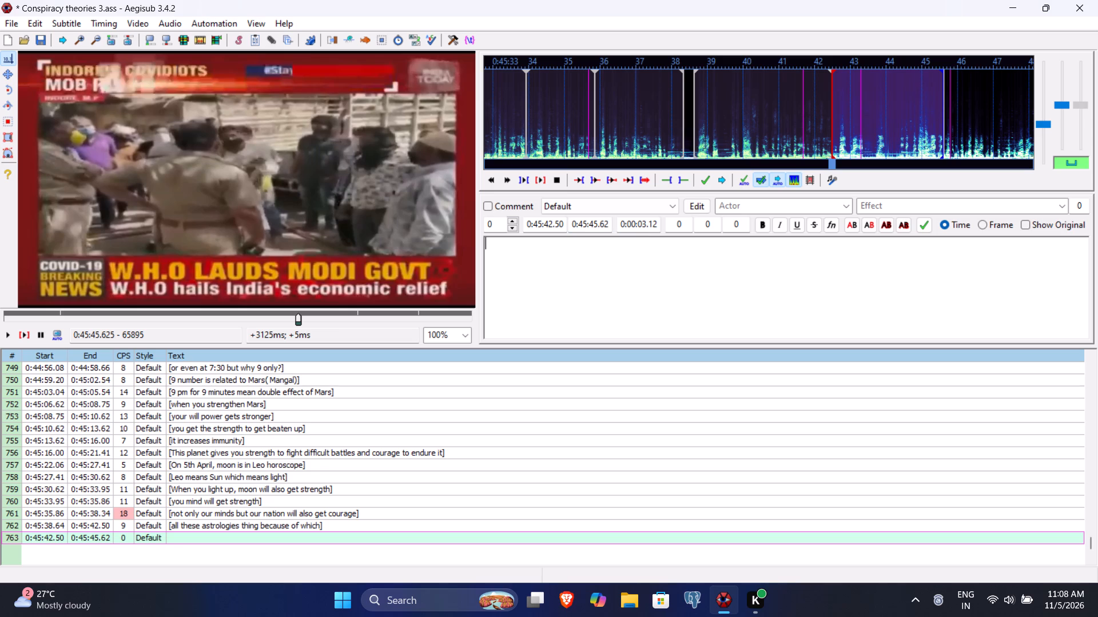
type("[p")
key("BackSpace")
type("are")
key("space")
type("rebelling")
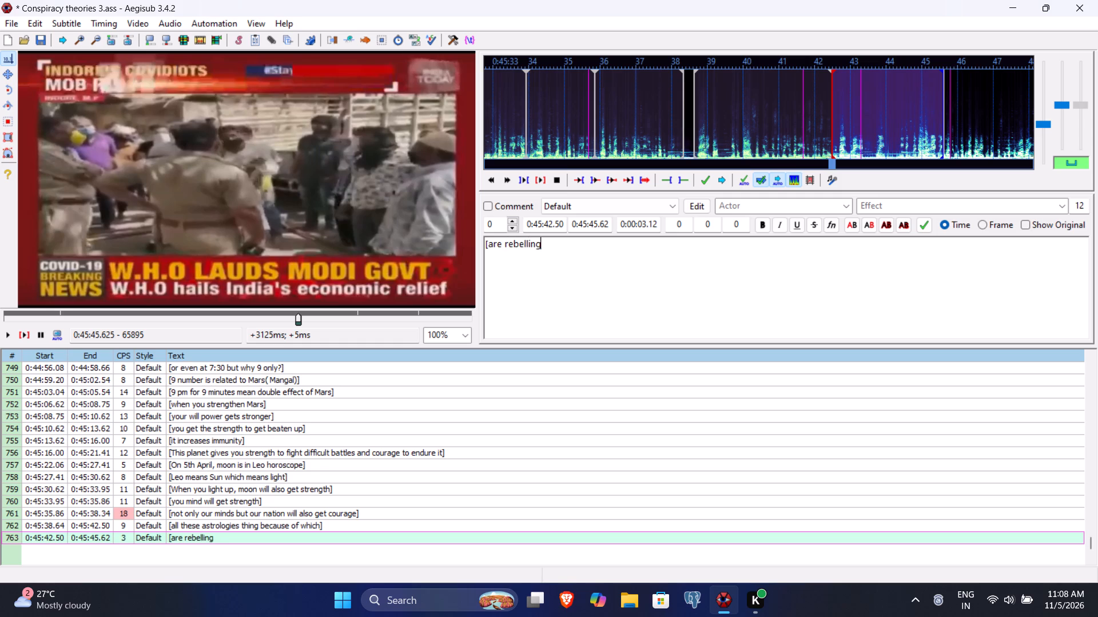
key("bracketright")
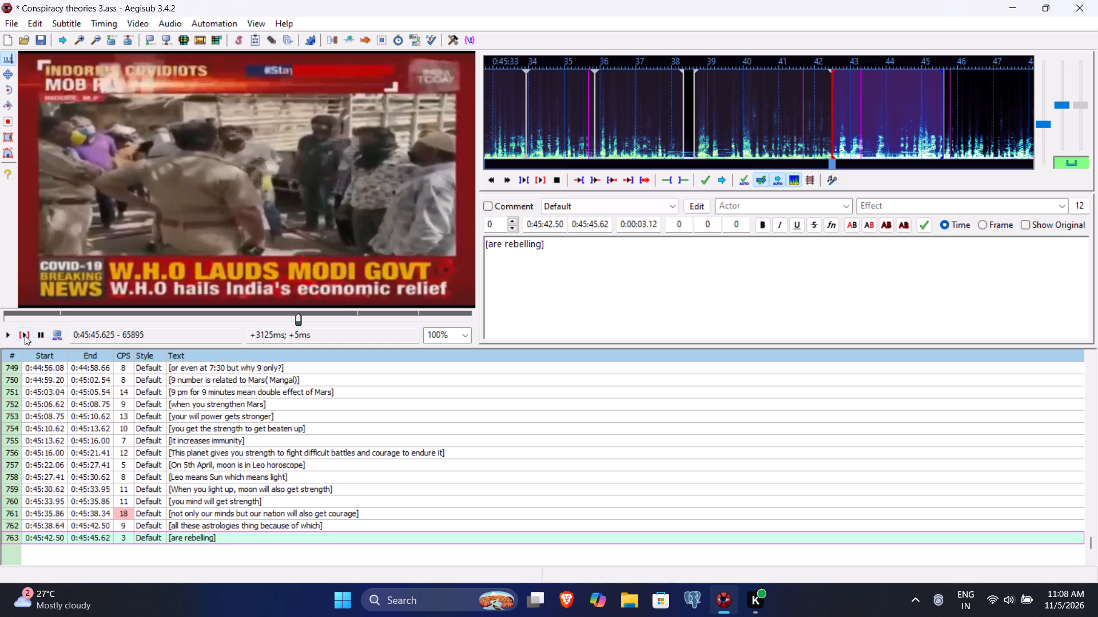
left_click(25, 335)
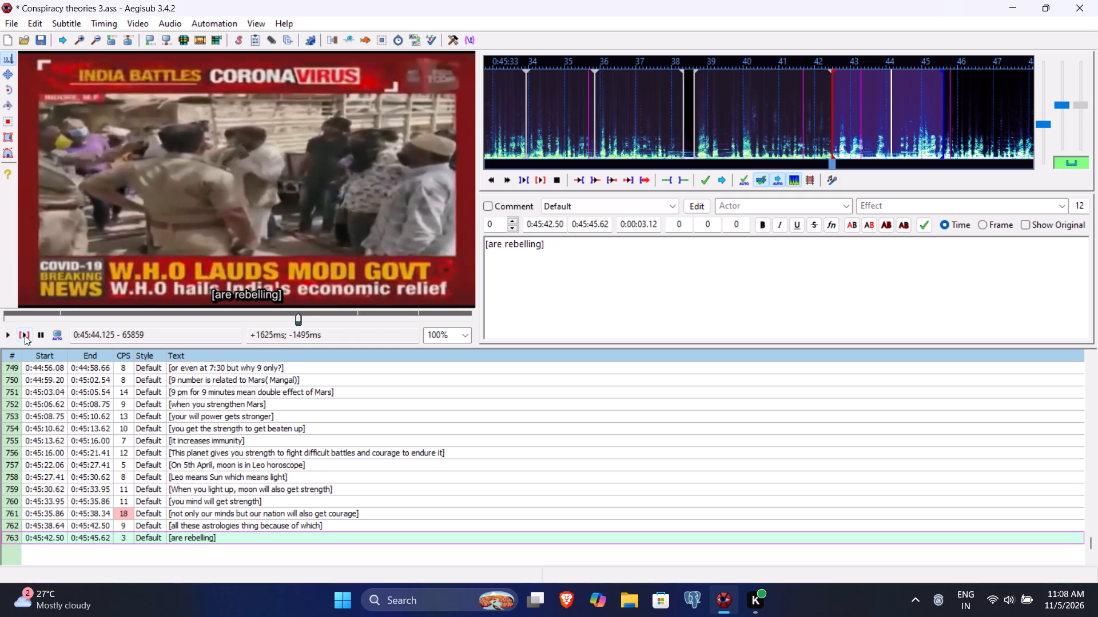
key("Left")
type(", attendin")
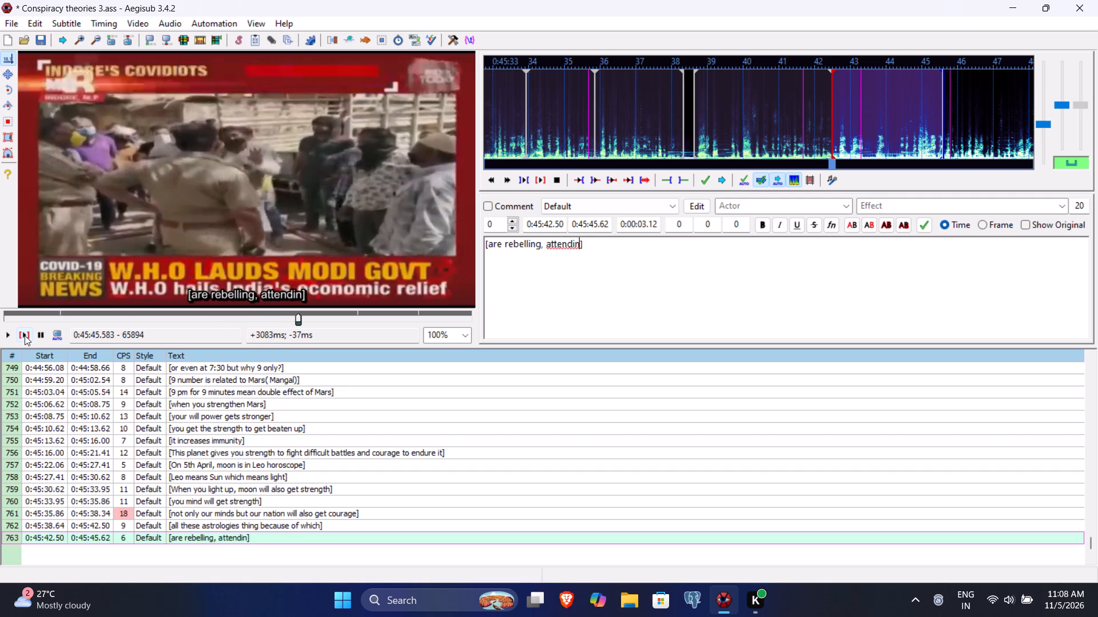
key("space")
key("BackSpace")
type("g meetings")
key("Return")
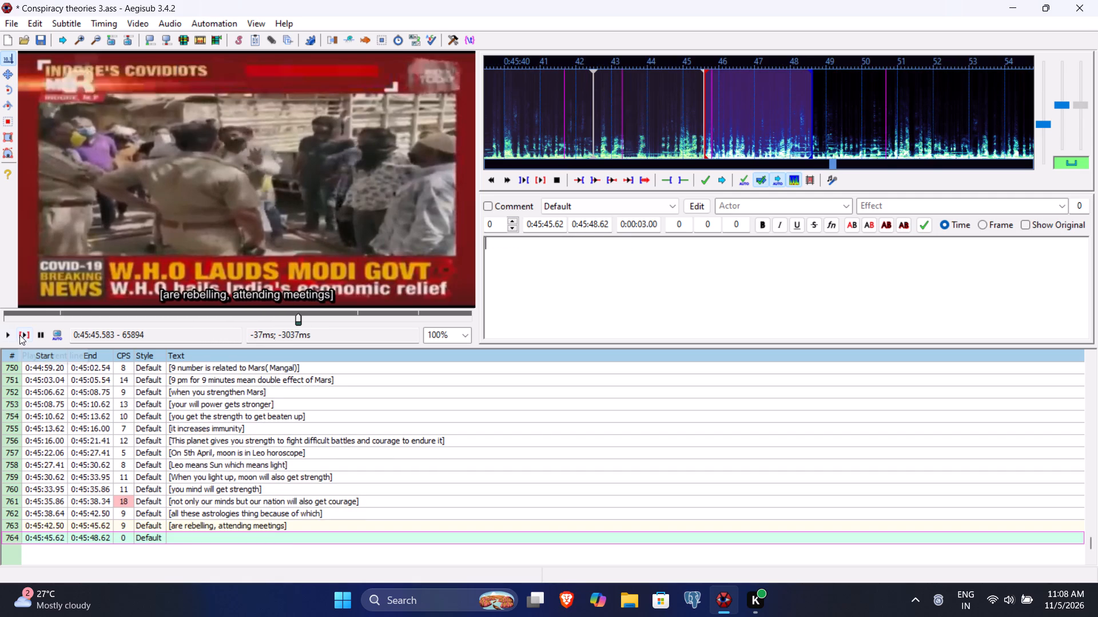
Play back line 764 and set its end time to 0:45:48.33.
left_click(21, 333)
left_click(6, 335)
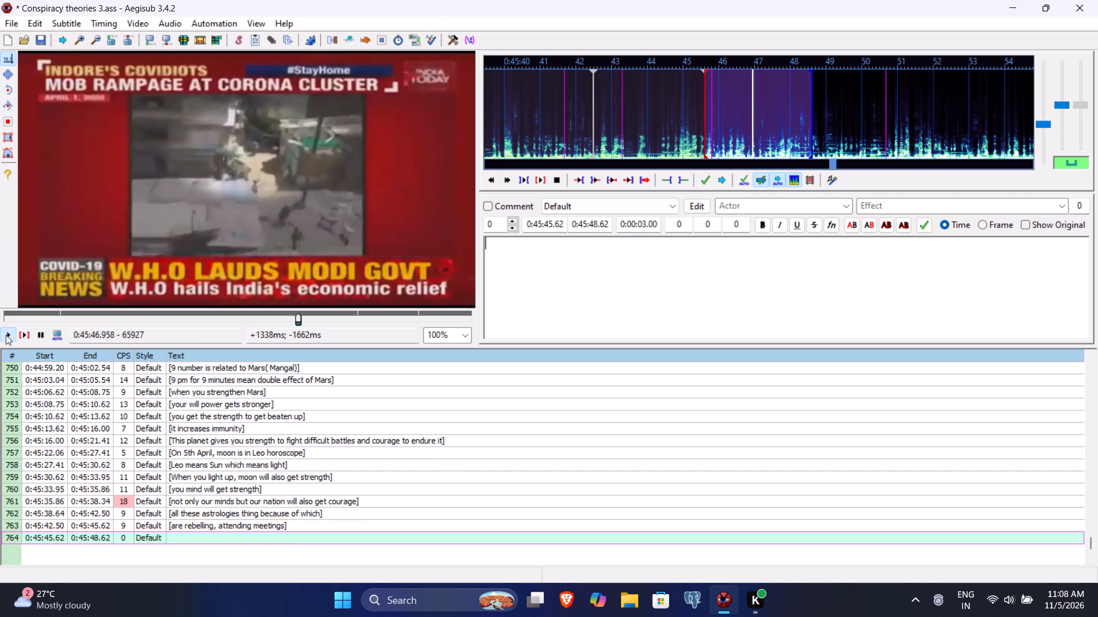
left_click(6, 335)
left_click(6, 335)
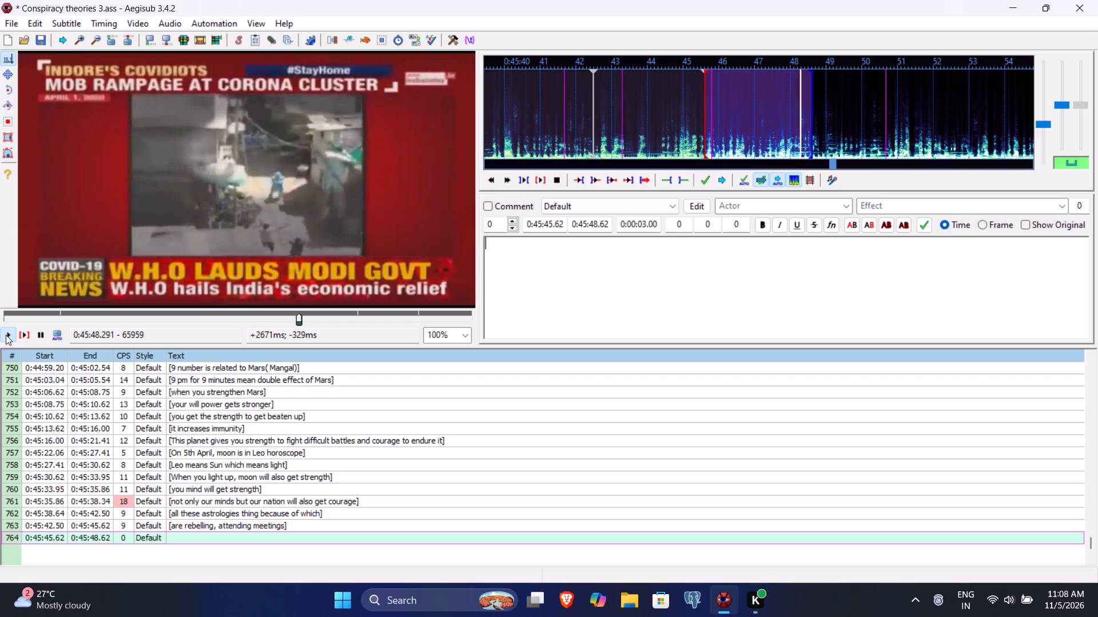
left_click(597, 222)
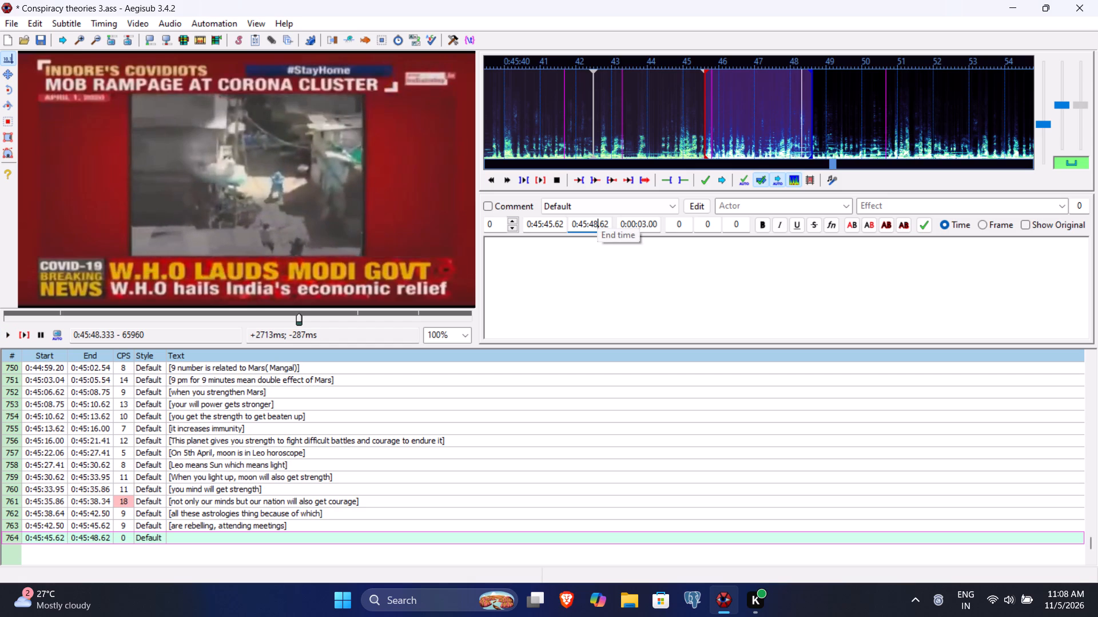
type("33")
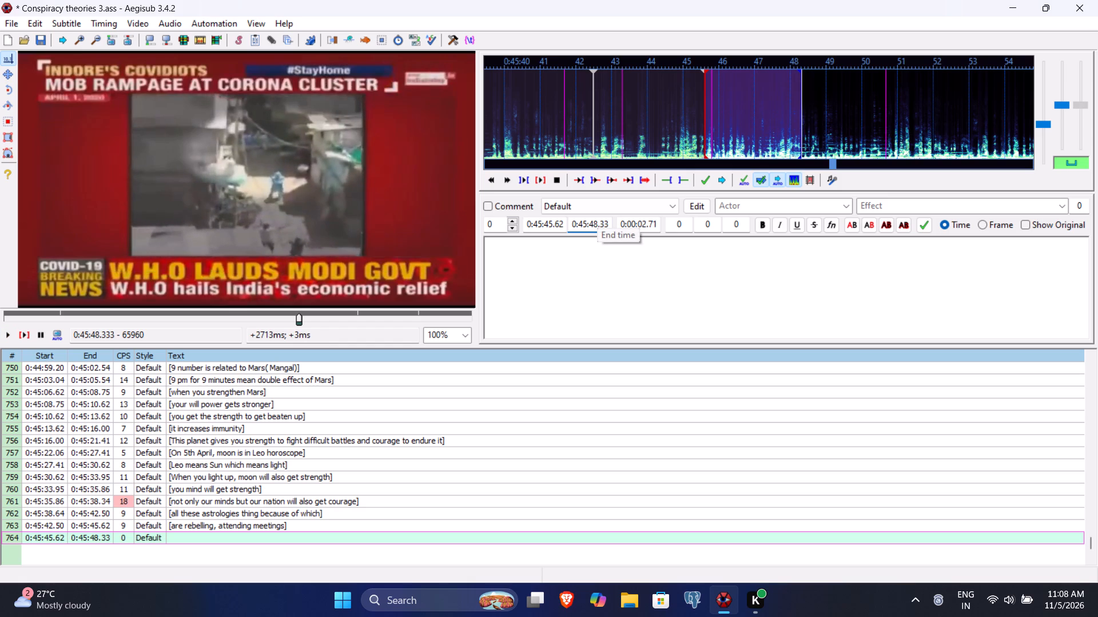
Enter "[some are leaving home and some pelting stones at the doctors]" as the text of line 764 and commit the line.
left_click(577, 267)
type("[some are leaving ho")
key("o")
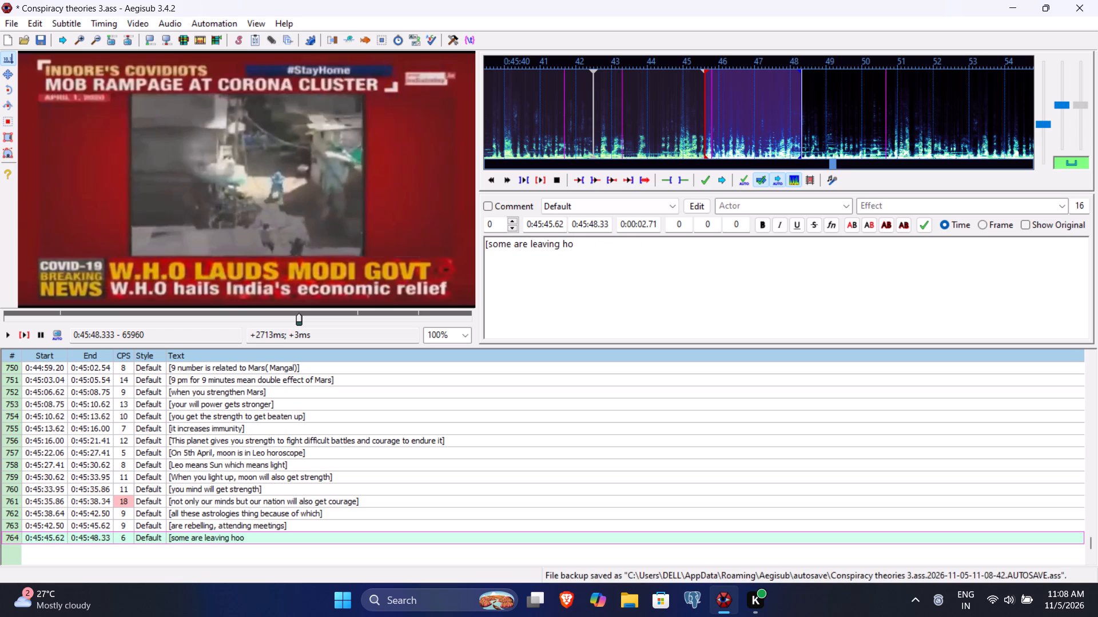
key("BackSpace")
type("me a")
type("nd some")
key("space")
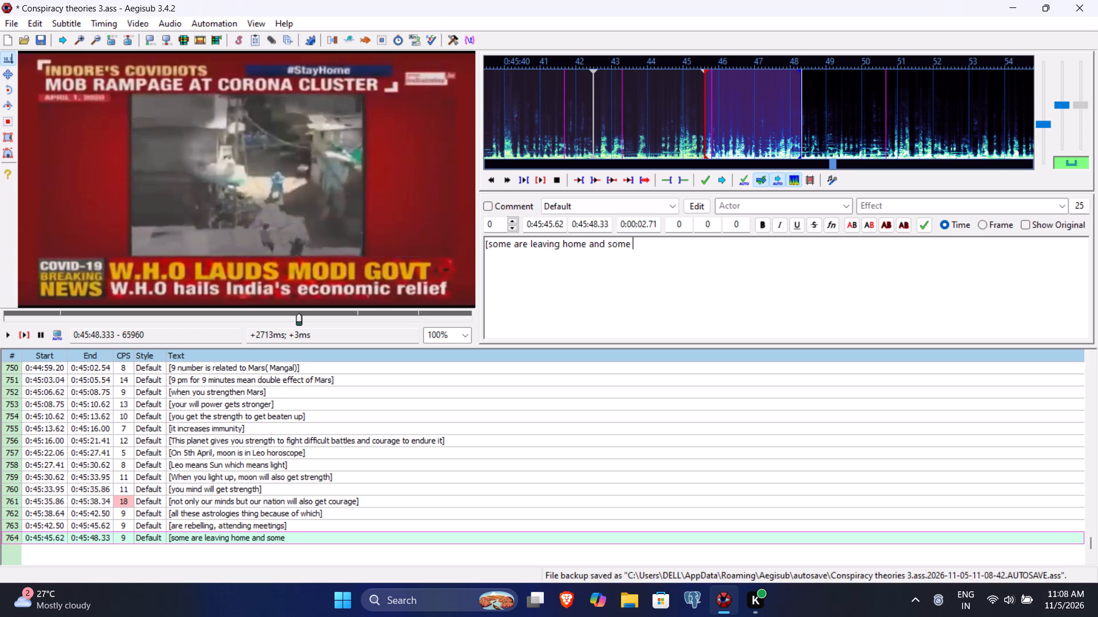
key("e")
key("BackSpace")
type("pelting stones at the doctors]")
key("Return")
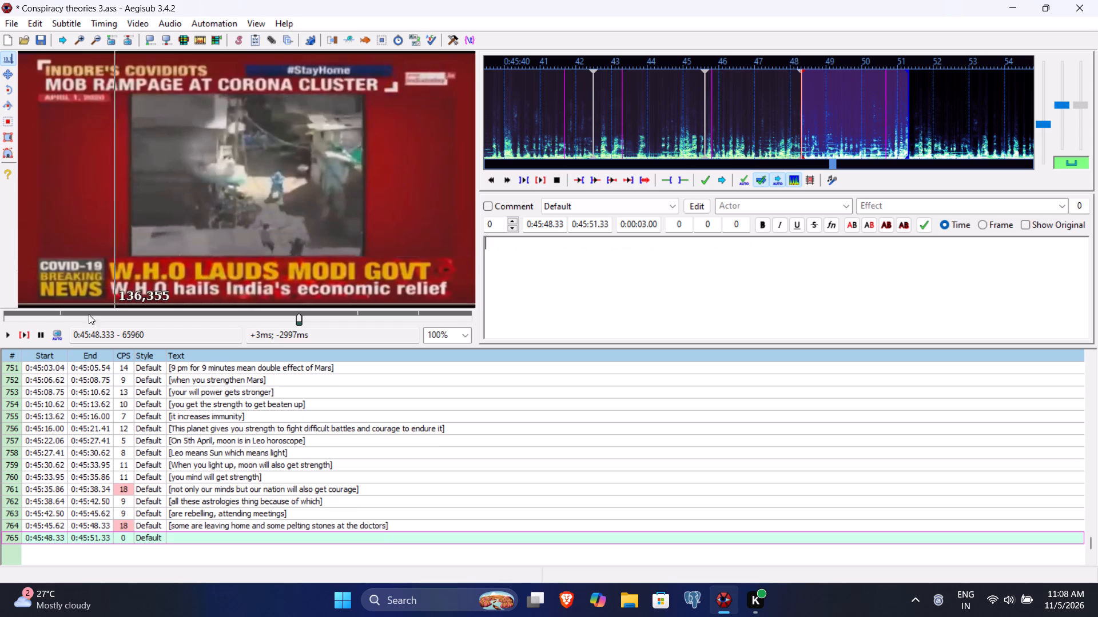
Play back line 765 and set its end time to 0:45:50.62.
left_click(29, 337)
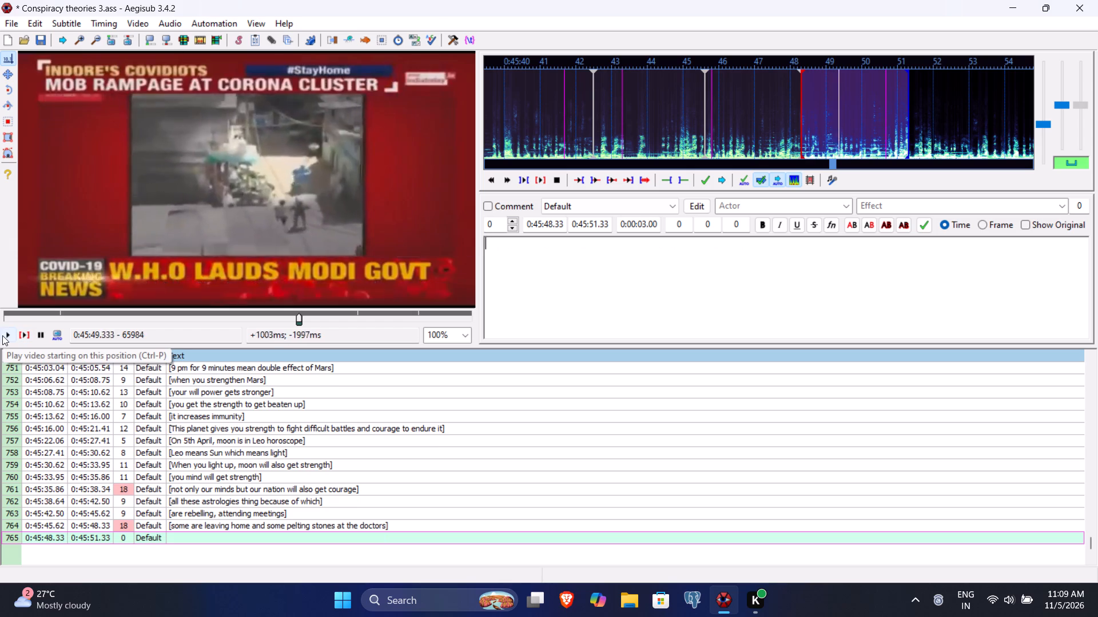
left_click(2, 335)
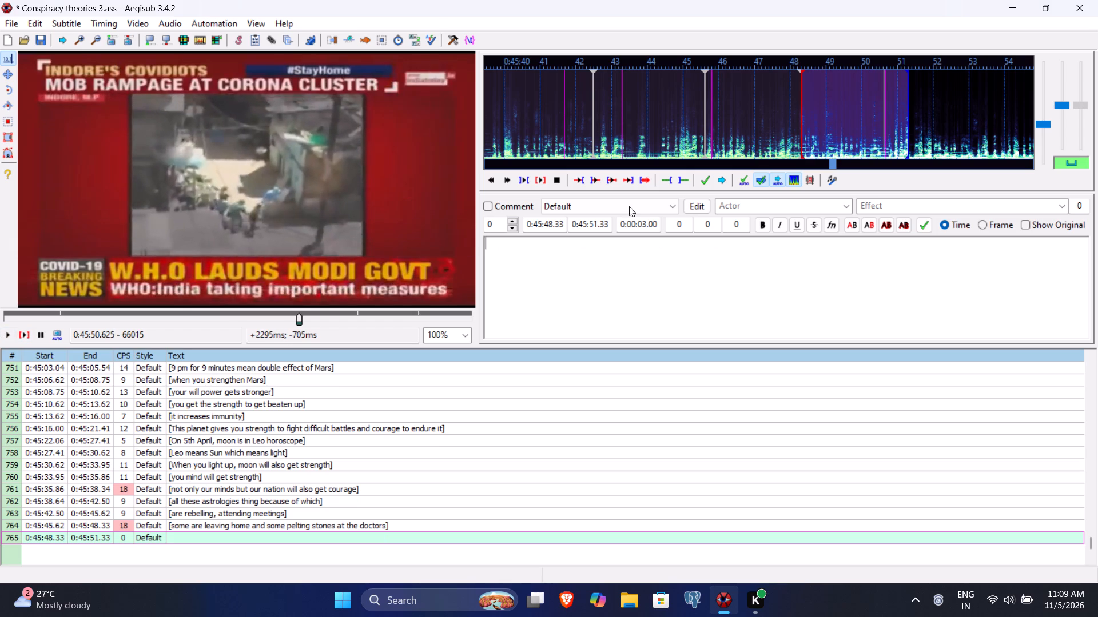
left_click(594, 226)
key("0")
type("62")
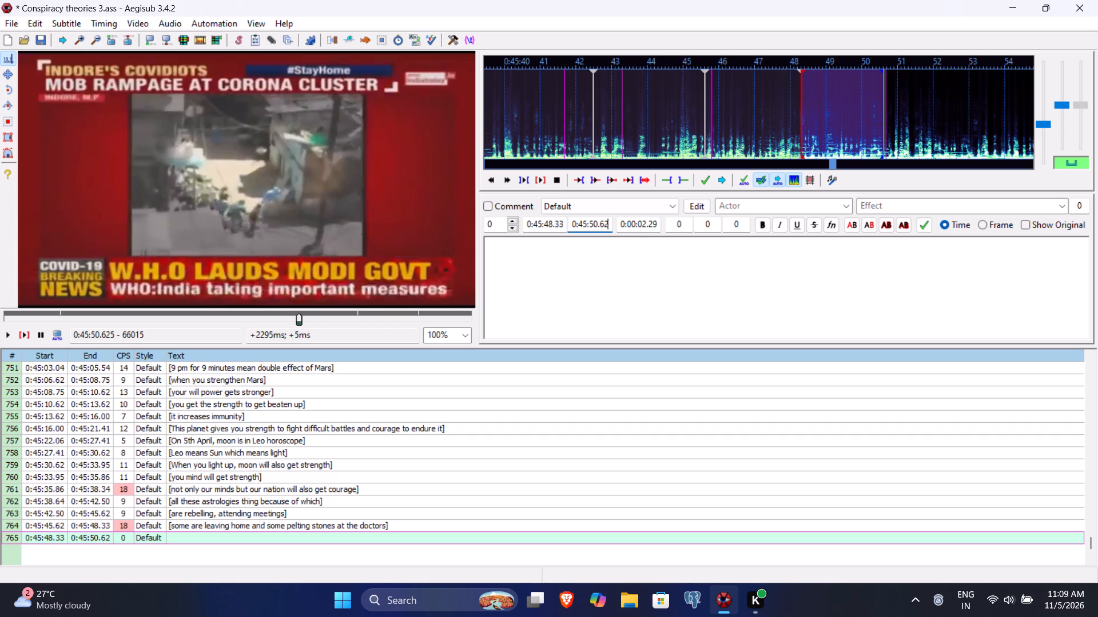
Enter "[It will also help controlling the situation]" as the text of line 765 and commit the line.
left_click(576, 290)
key("bracketleft")
type("It willa")
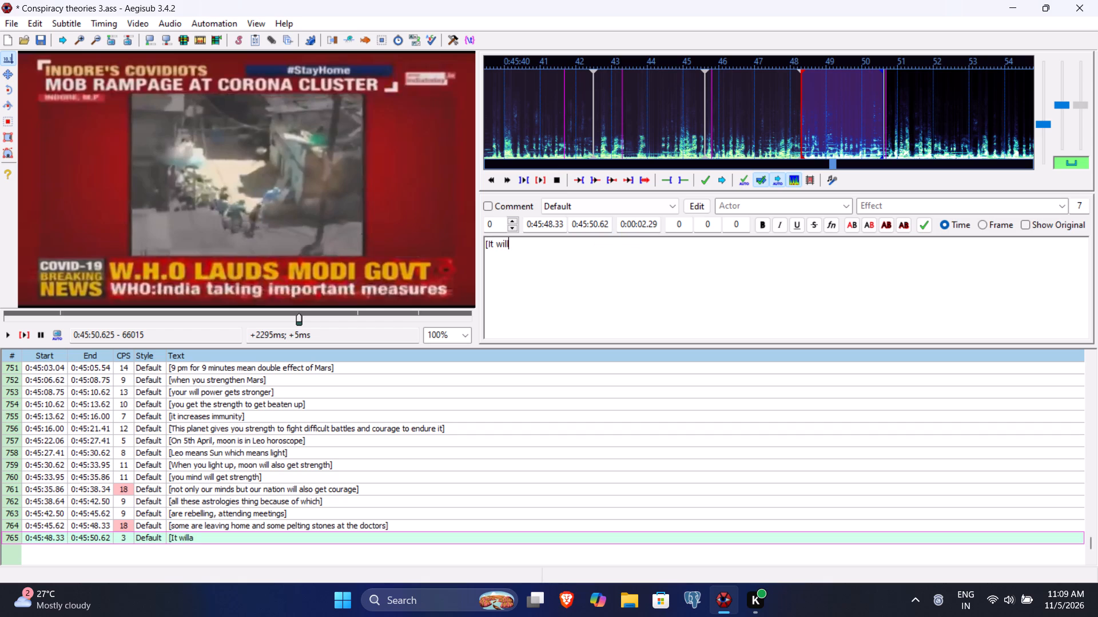
key("BackSpace")
key("space")
type("also help controlling the situation")
key("bracketright")
key("Return")
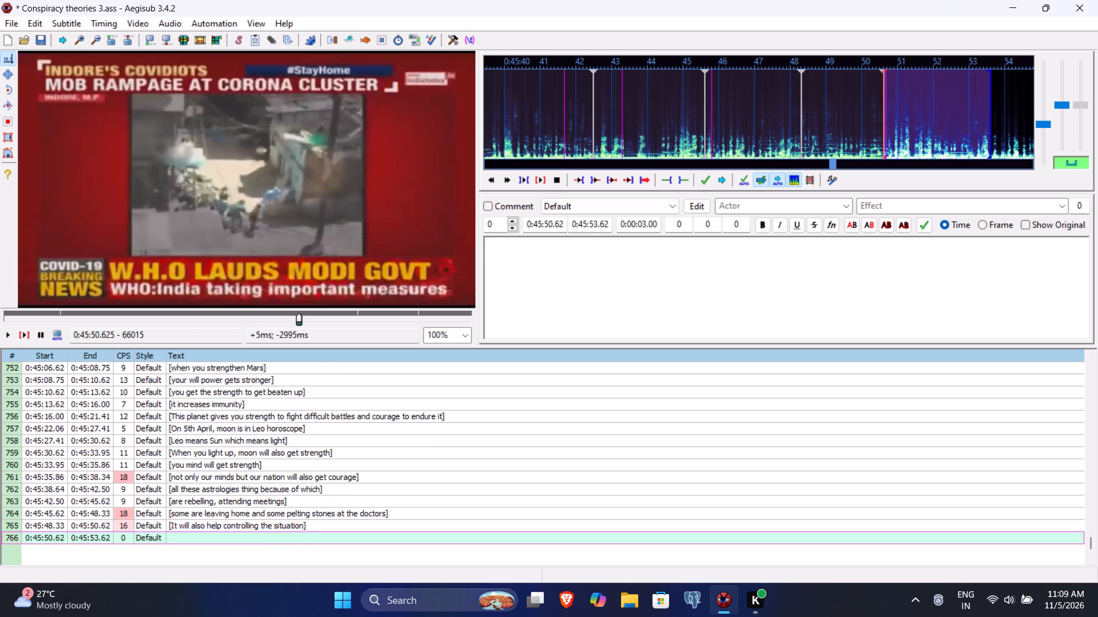
Play back line 766 past its default end and set its end time to 0:45:54.91.
left_click(27, 336)
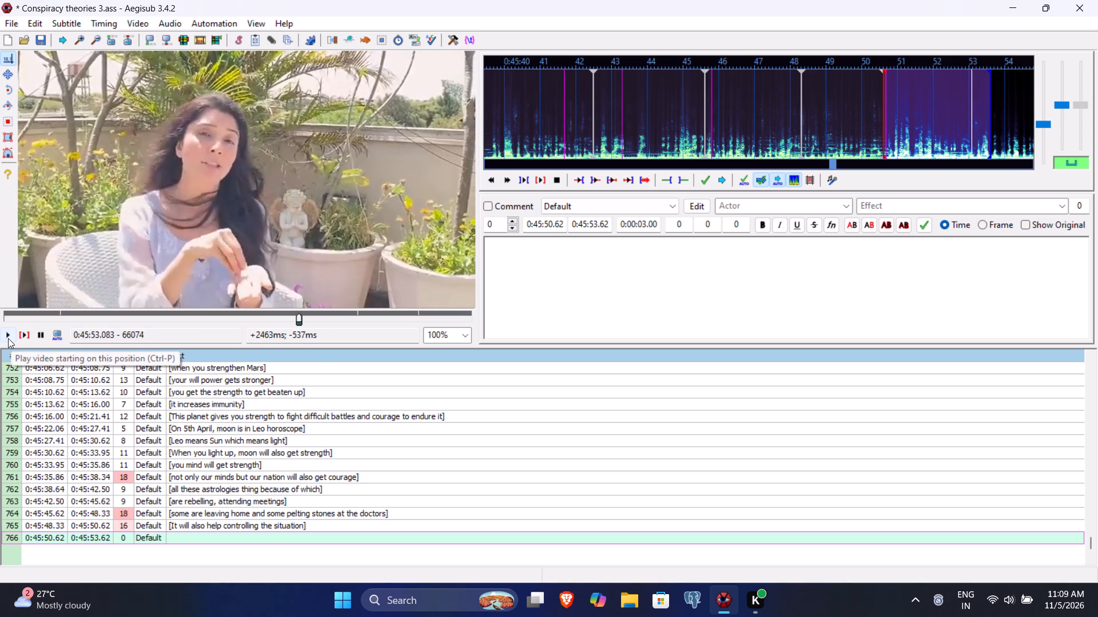
left_click(8, 338)
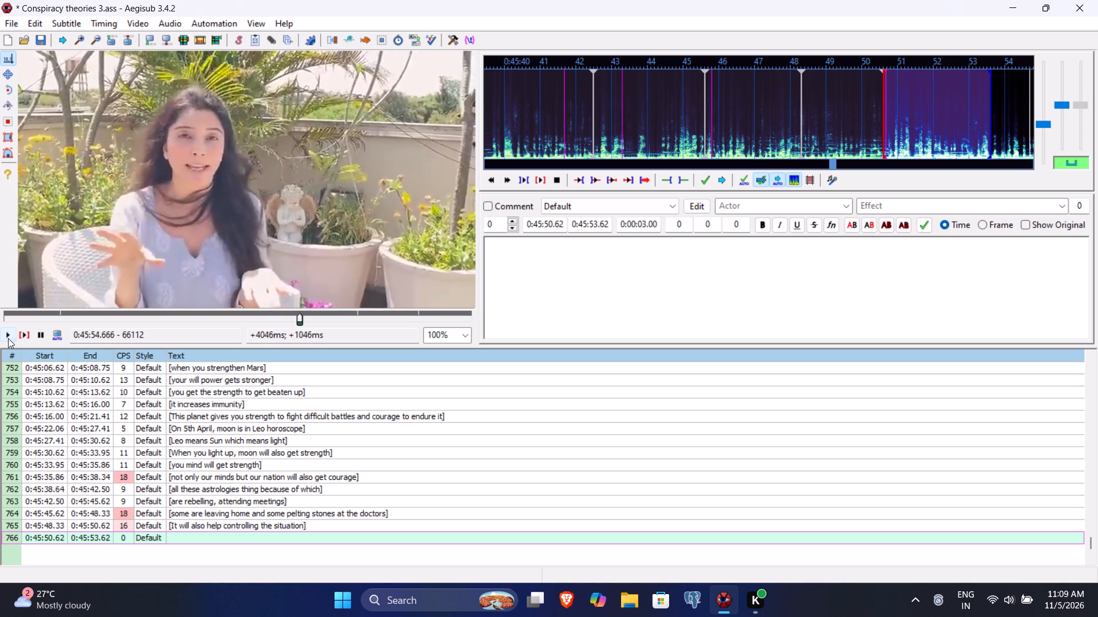
left_click(8, 338)
left_click(595, 224)
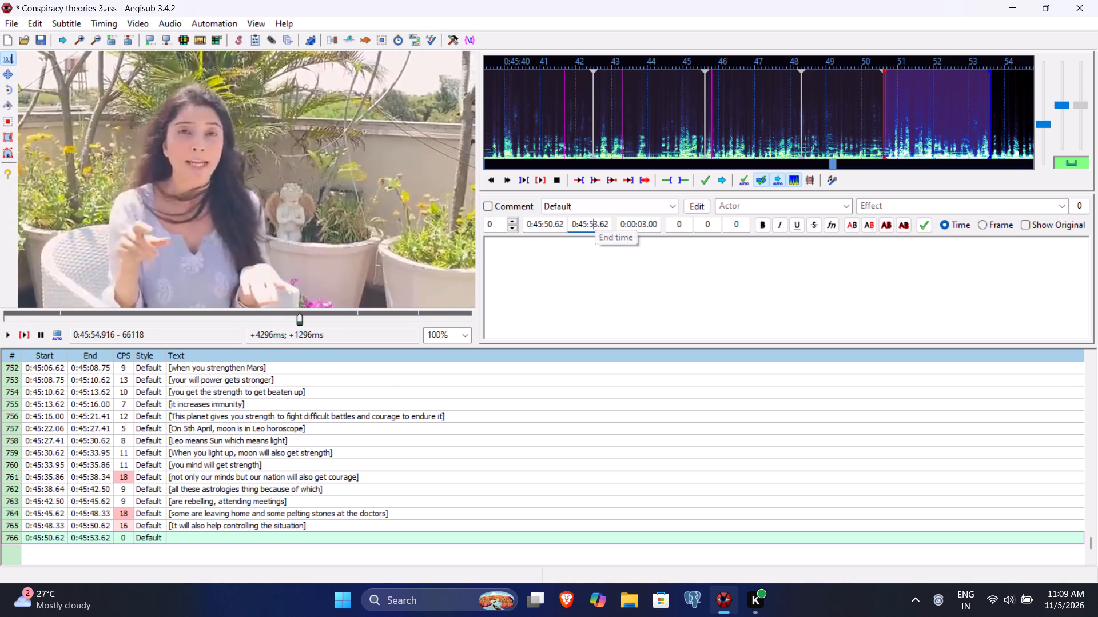
key("4")
type("91")
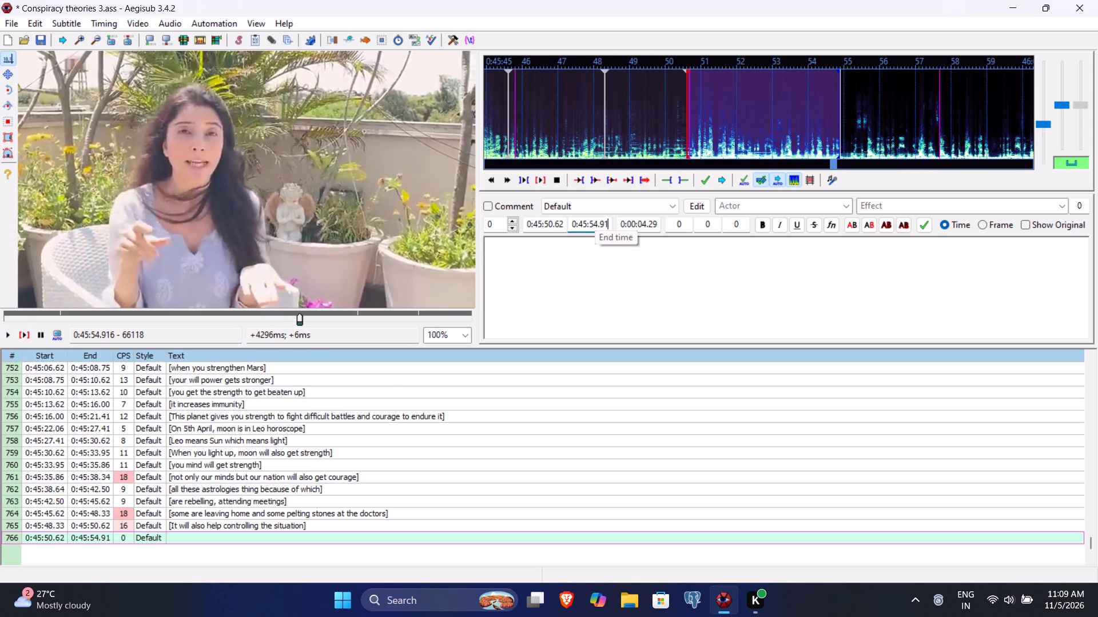
Enter "[If you light diya for nine minutes and chant mantras]" as the text of line 766 and commit the line.
left_click(570, 273)
type("[If you light diya for nine minutes and")
key("space")
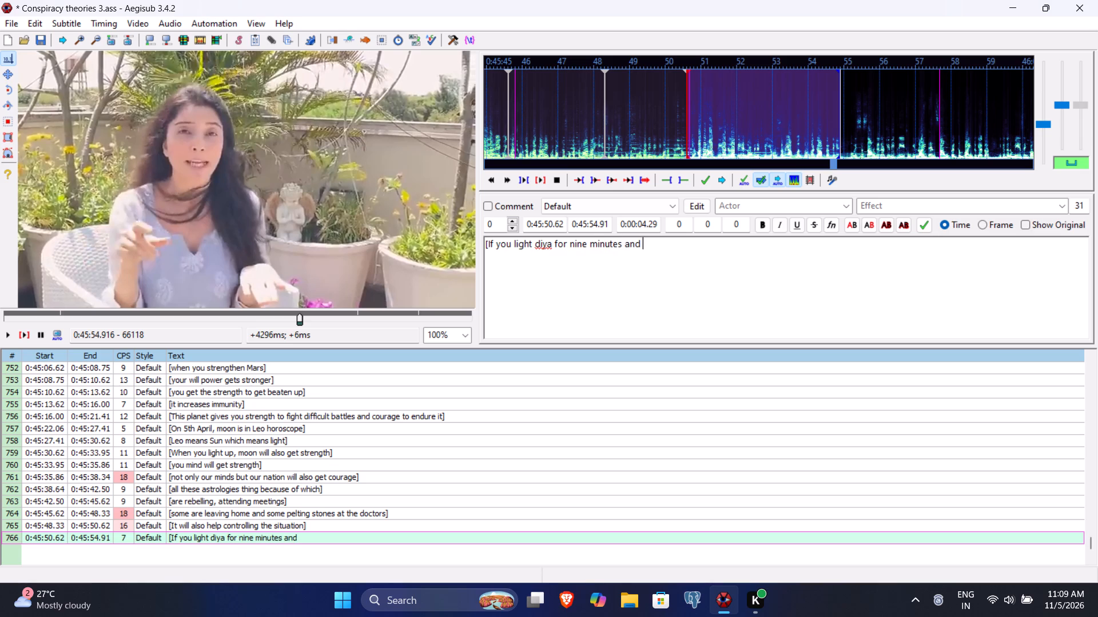
type("chant mantras")
key("bracketright")
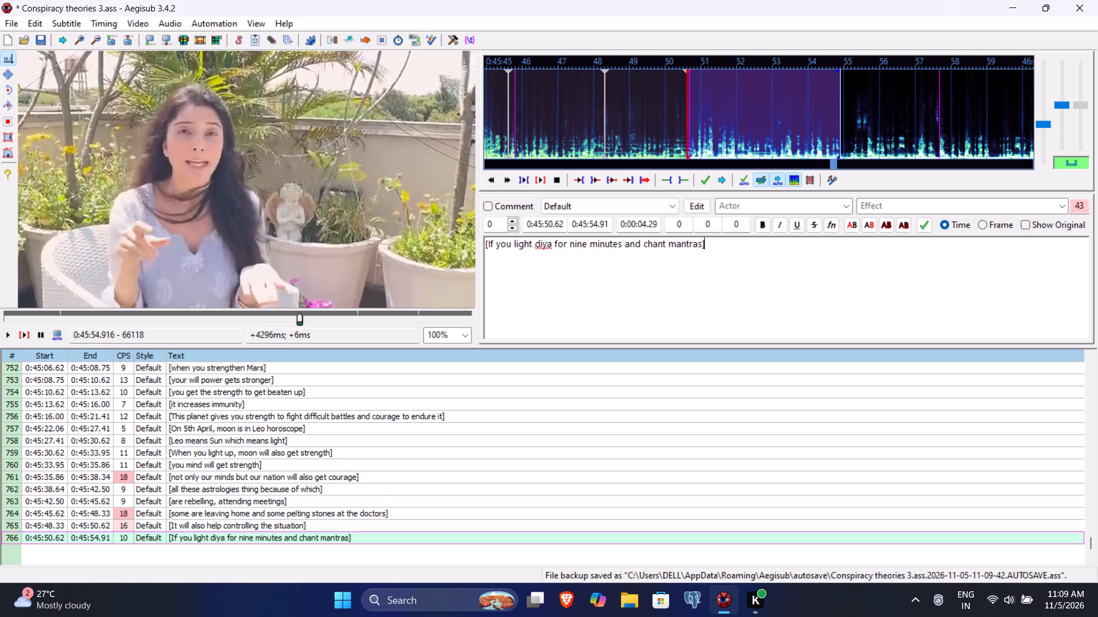
key("Return")
Play back line 767 and set its end time to 0:45:57.10.
left_click(31, 335)
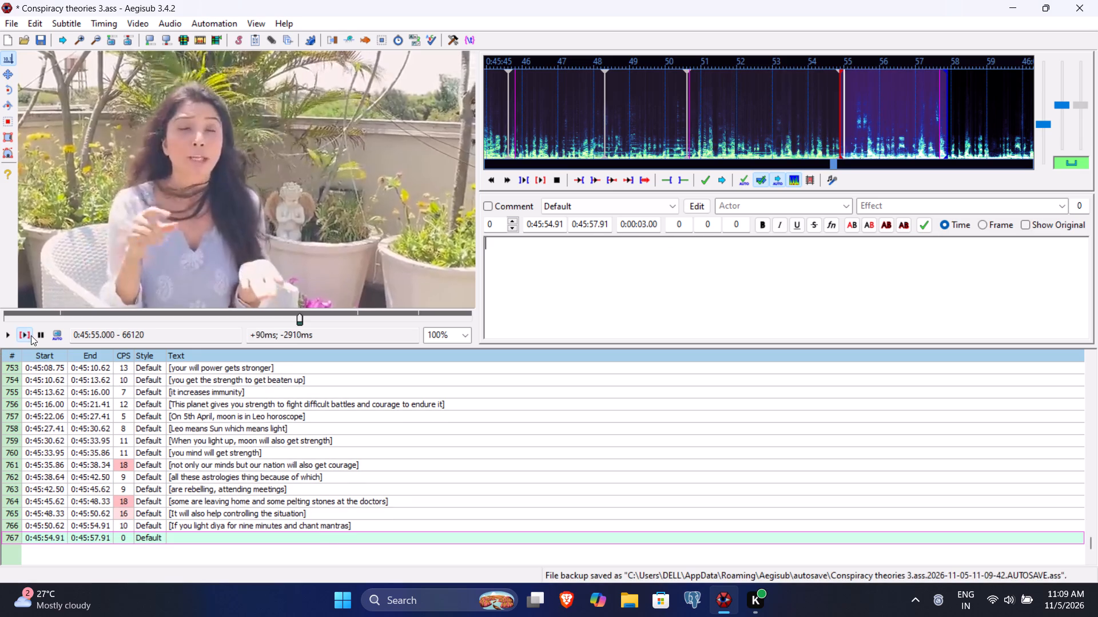
left_click(10, 334)
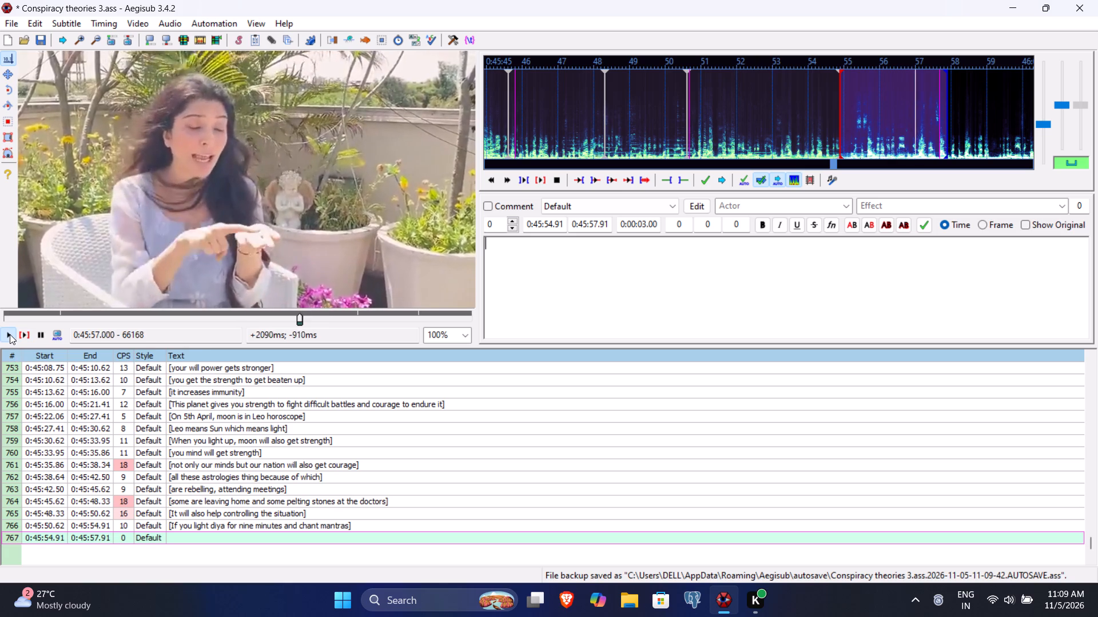
left_click(600, 224)
type("10")
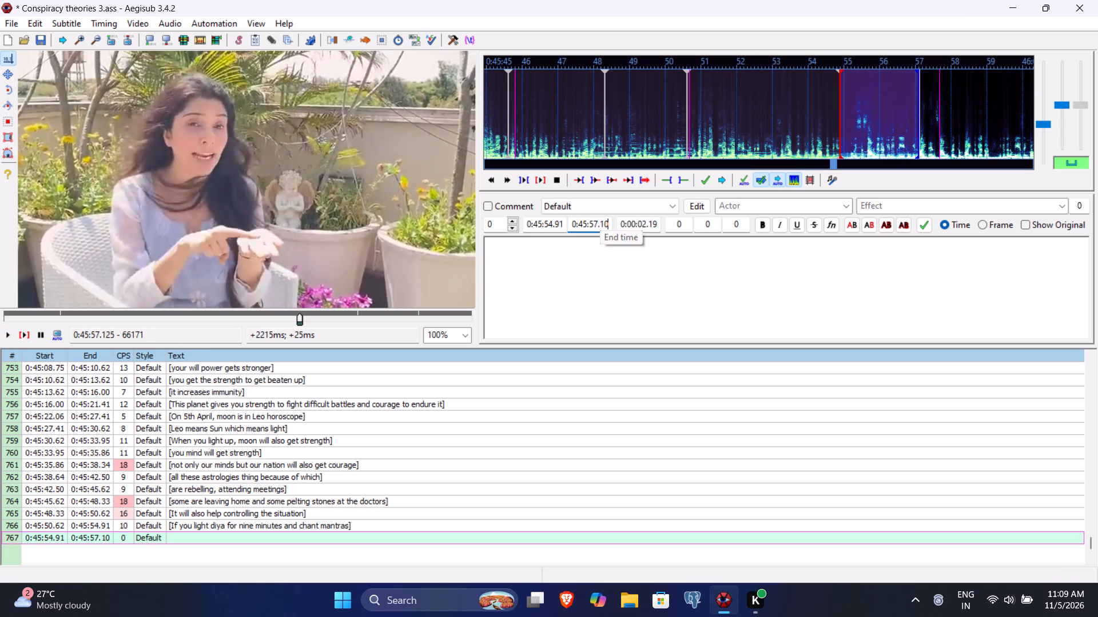
Enter "[It will also create sound energy]" as the text of line 767 and commit the line.
left_click(595, 256)
key("bracketleft")
type("It will also create sound energy")
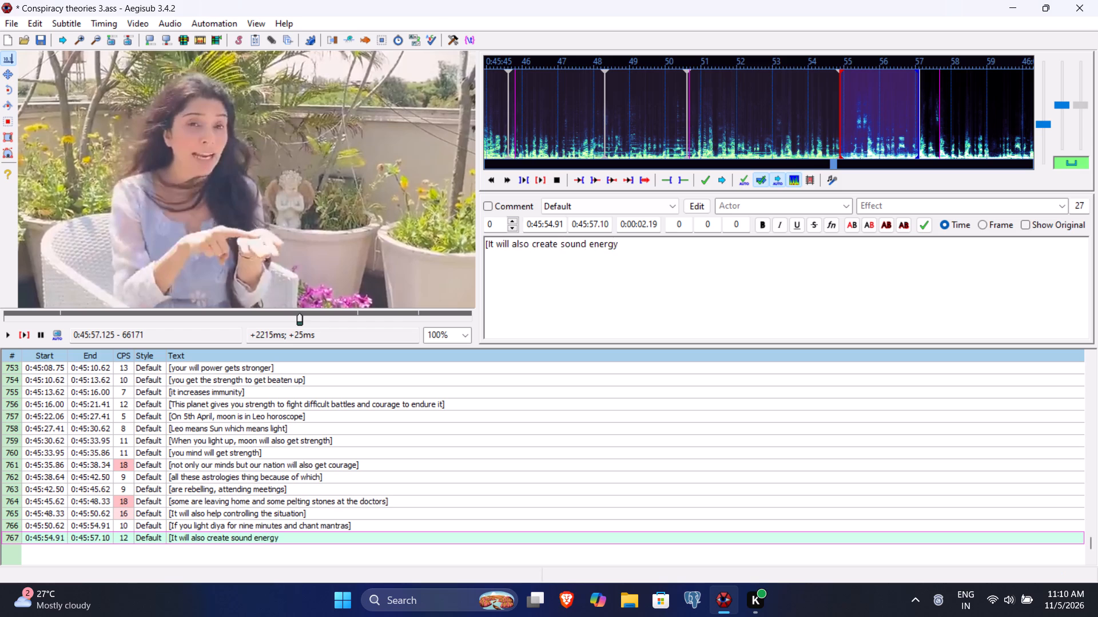
key("bracketright")
key("Return")
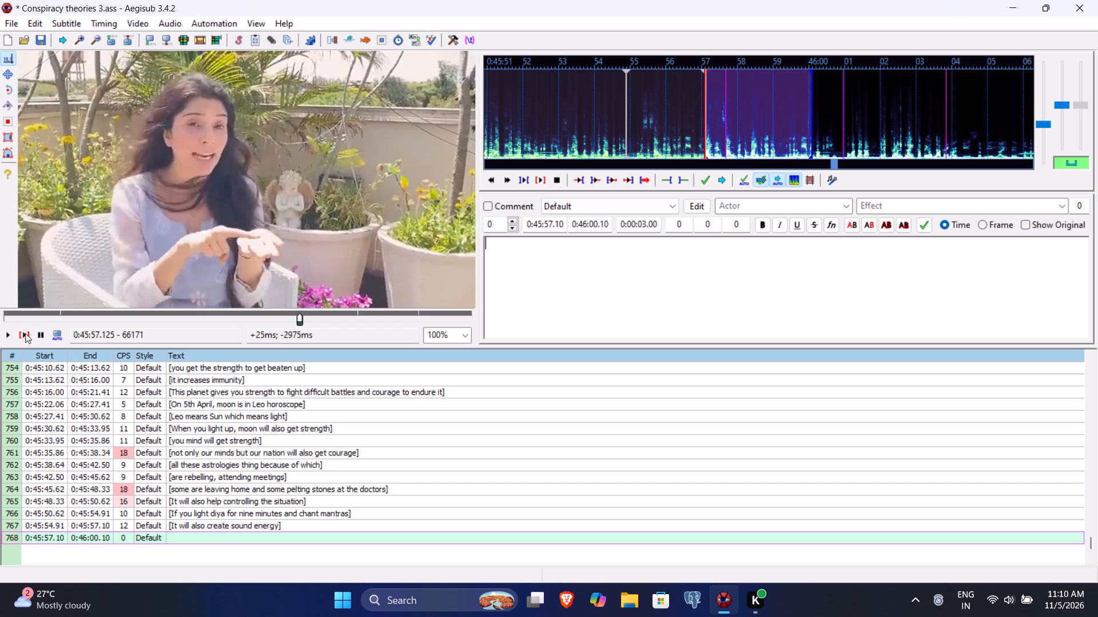
Play back line 768 and set its end time to 0:45:59.20.
left_click(19, 337)
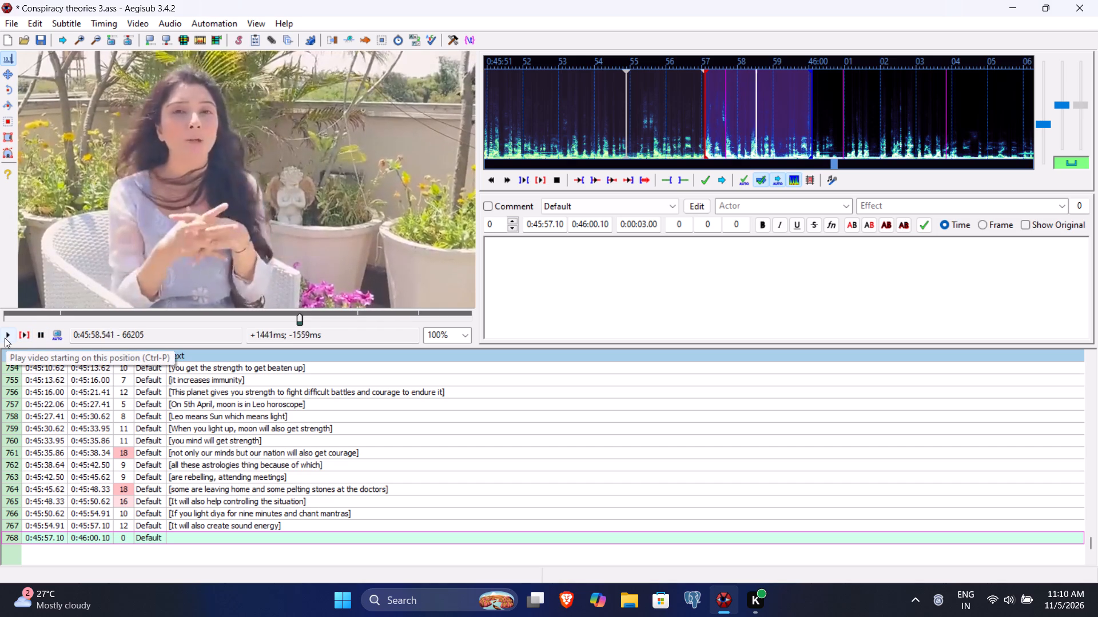
left_click(5, 338)
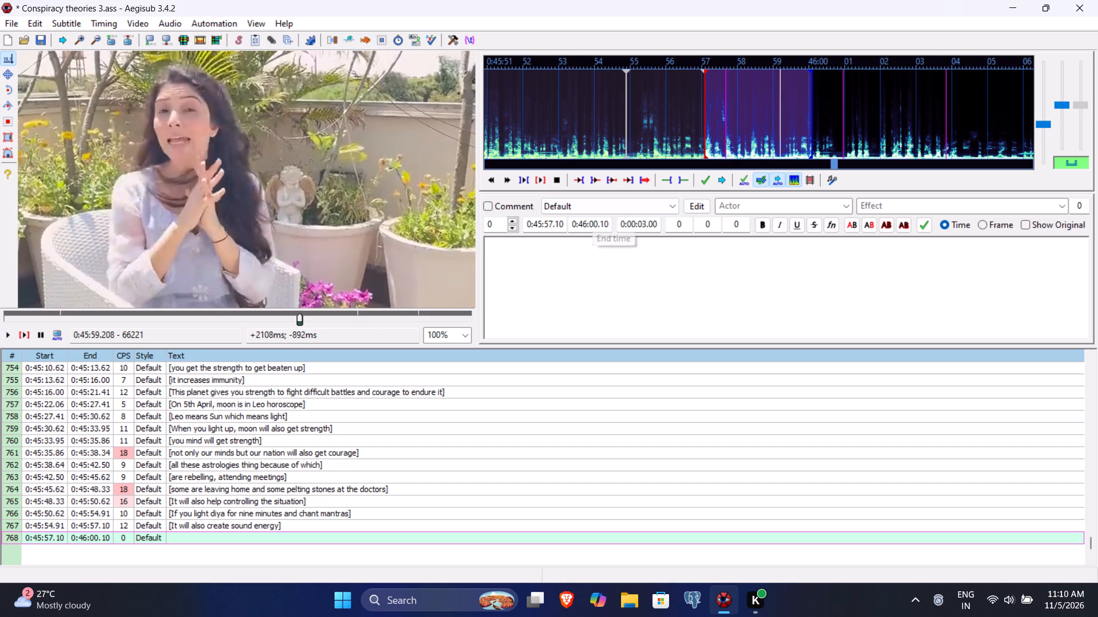
left_click(582, 227)
key("5")
type("59")
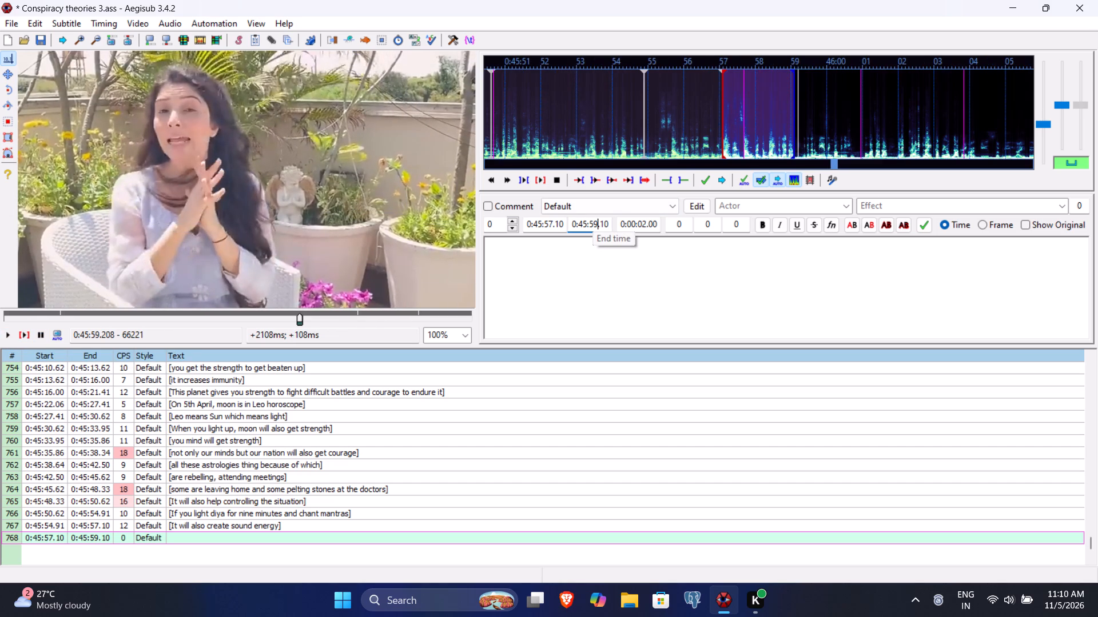
type("20")
Enter "[light and sound when combined together]" as the text of line 768 and commit the line.
left_click(566, 289)
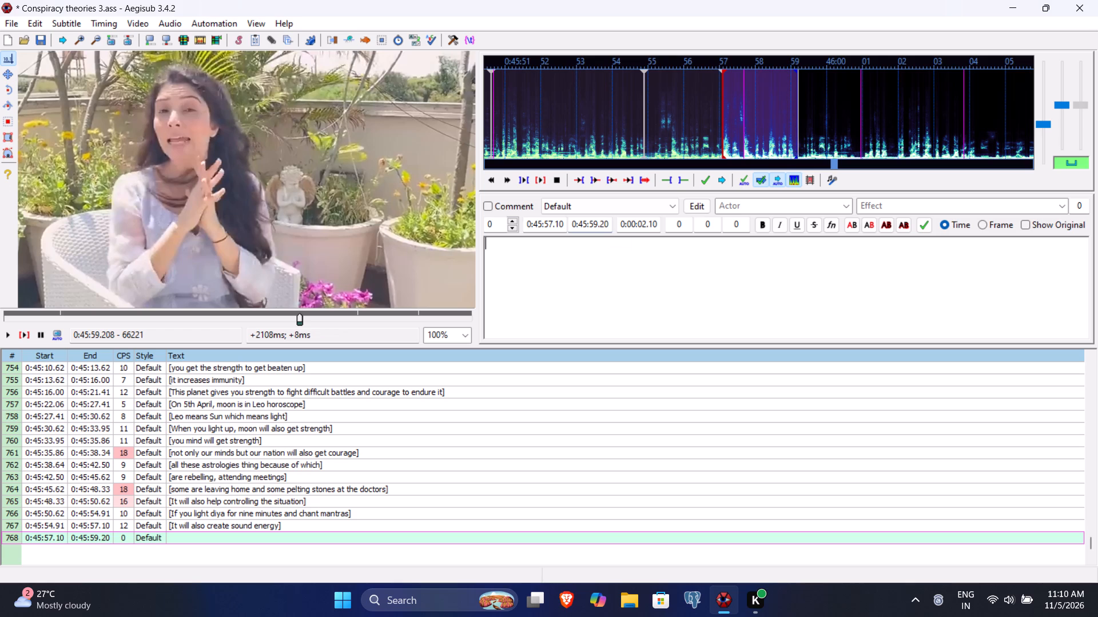
type("[light and sound when combined together]")
key("Return")
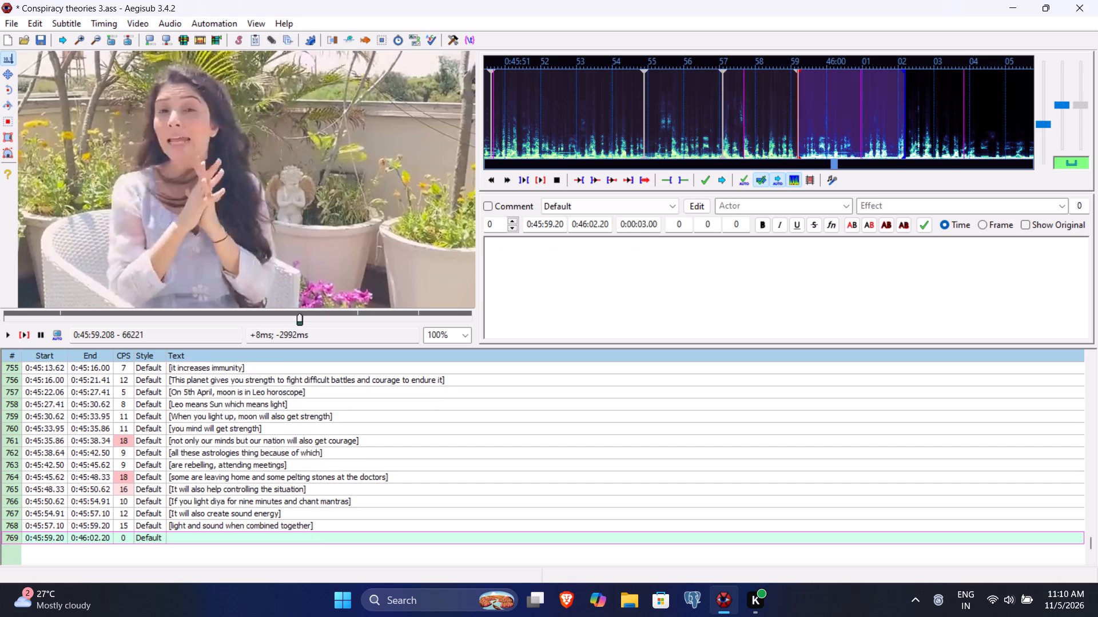
Play back line 769 and set its end time to 0:46:00.91.
left_click(24, 330)
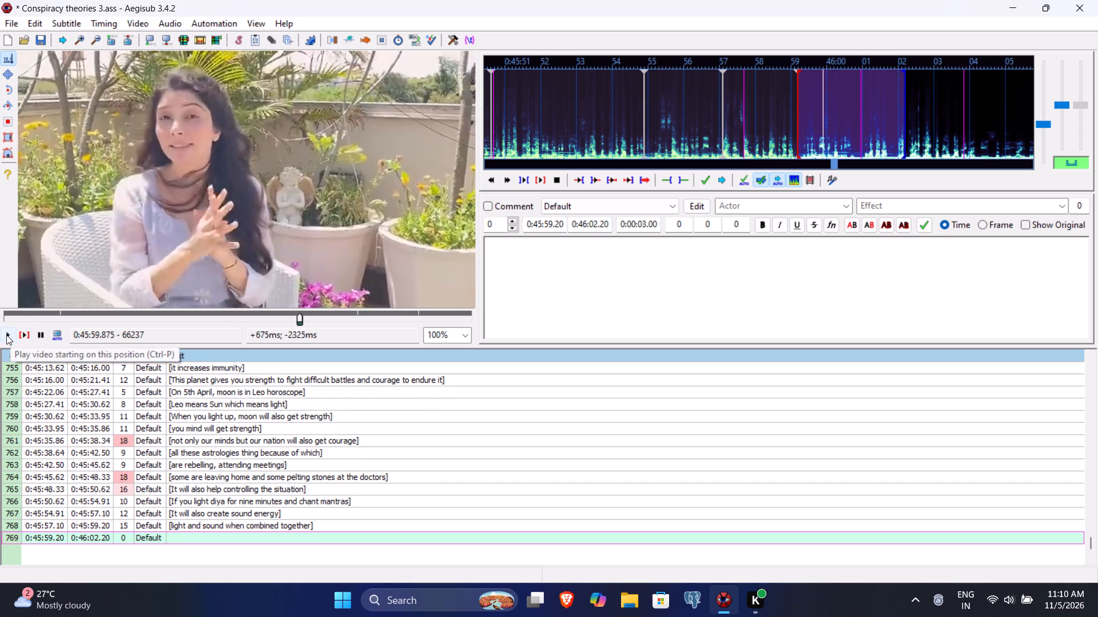
left_click(6, 335)
double_click(6, 335)
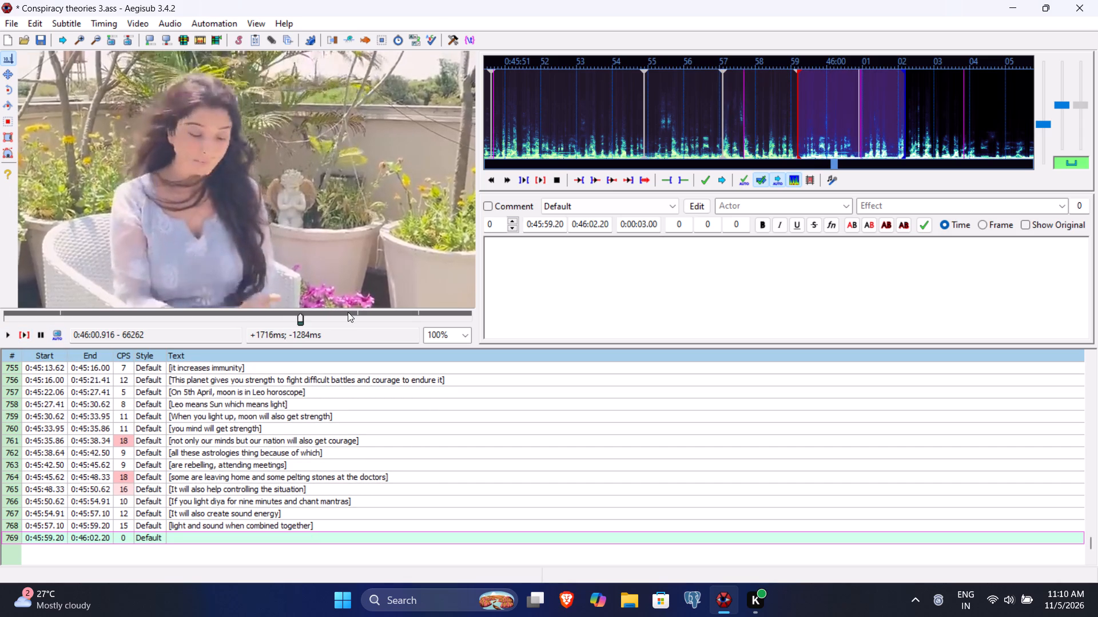
left_click(593, 222)
key("0")
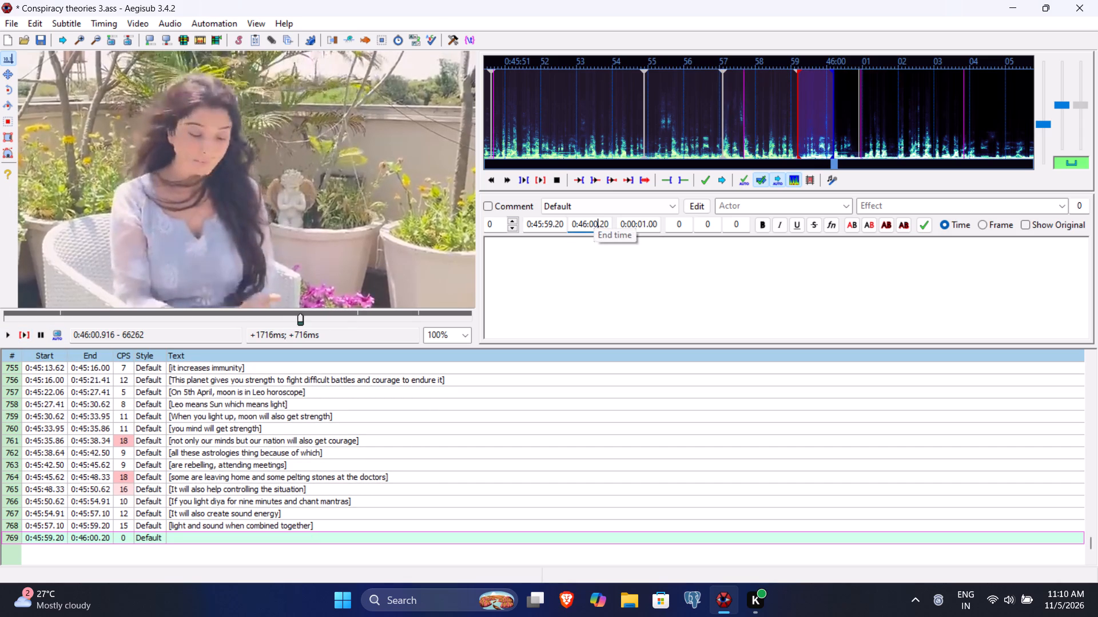
type("91")
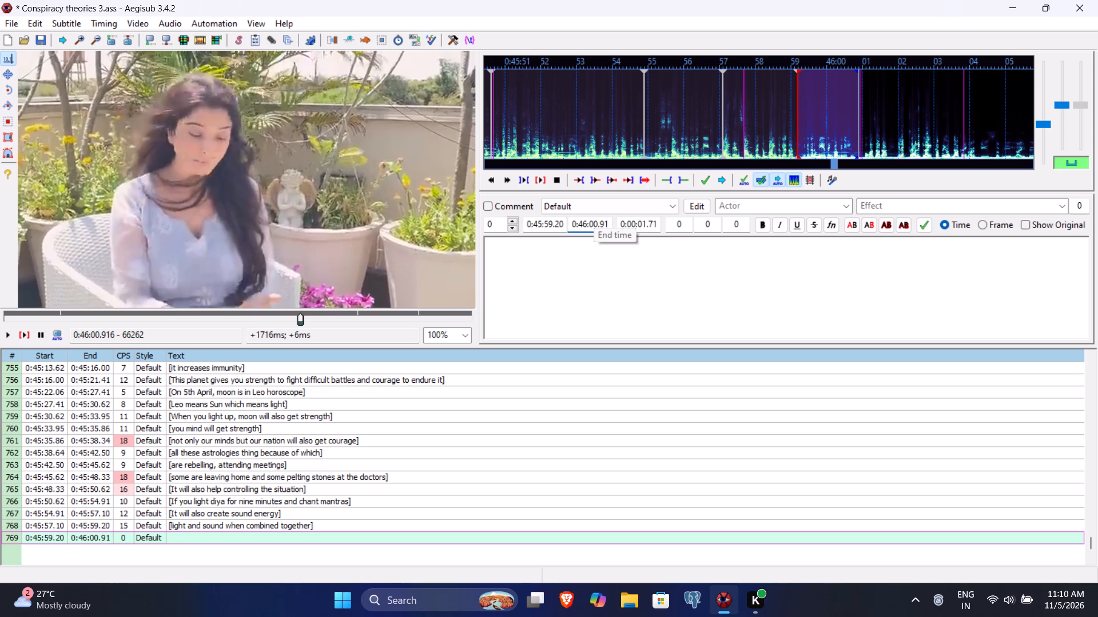
Enter "[It's an amazing combination.]" as the text of line 769 and commit the line.
left_click(582, 255)
type("[It")
key("space")
key("BackSpace")
type("'s an amazing combia")
key("BackSpace")
type("nation")
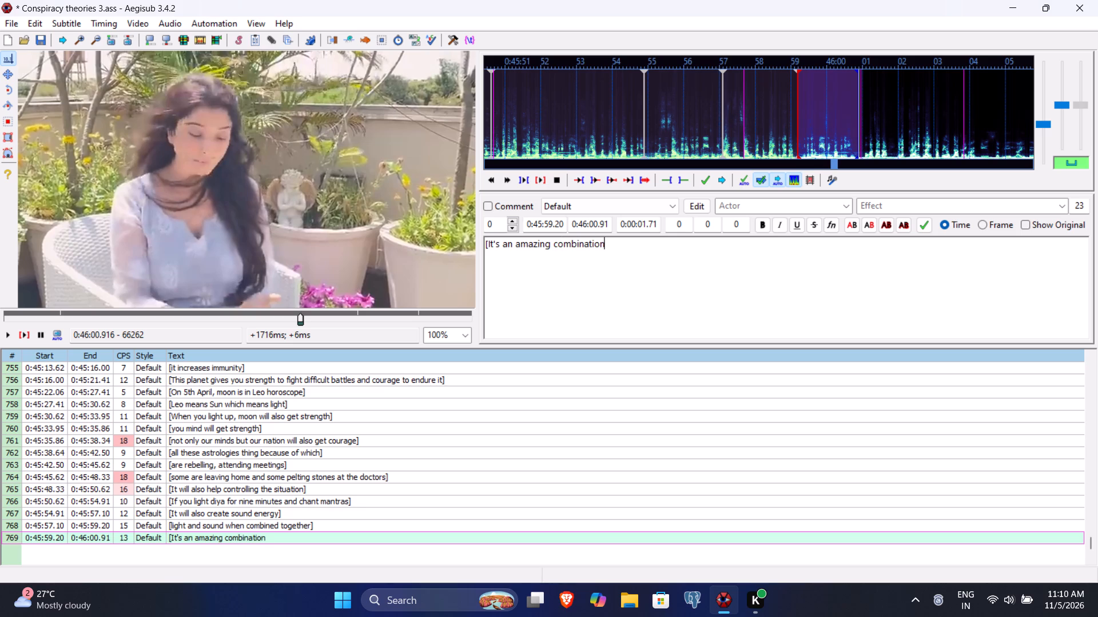
key("period")
key("bracketright")
key("Return")
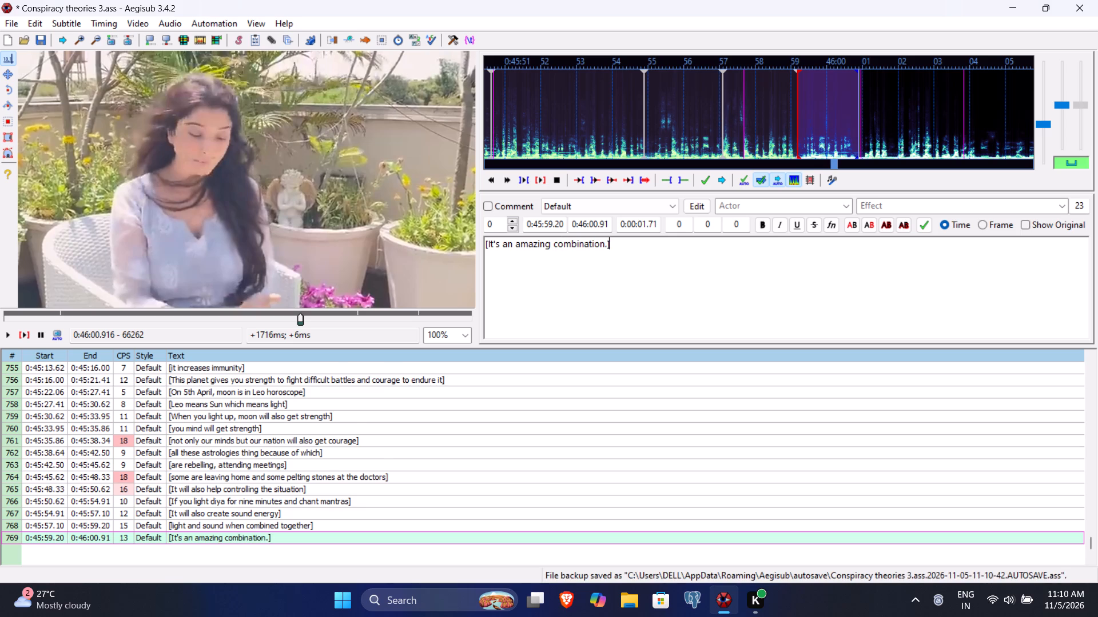
Play back line 770, enter "[Don't use electronic lights too much]" as its text and commit it with the default end time.
left_click(23, 337)
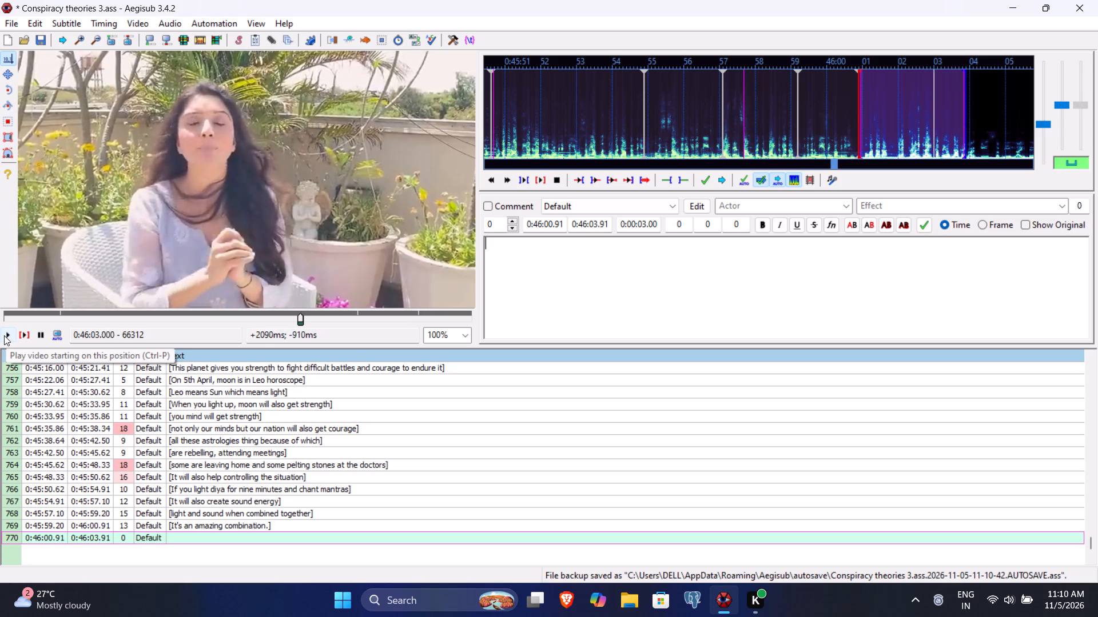
double_click(4, 335)
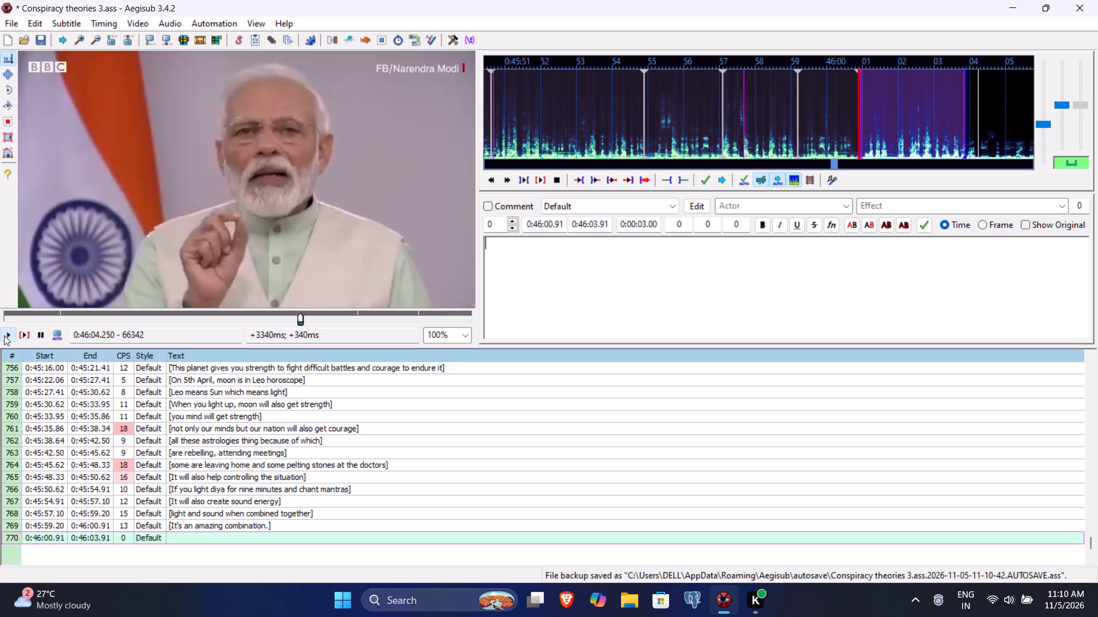
left_click(29, 329)
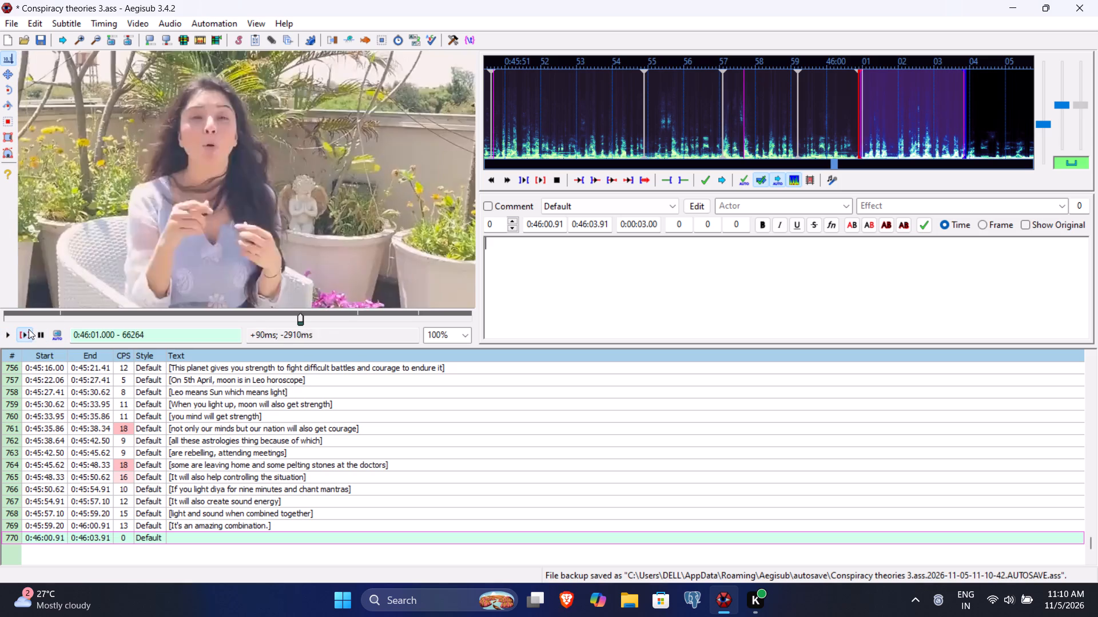
left_click(563, 275)
type("[Don't use electronic lights too much")
key("bracketright")
key("Return")
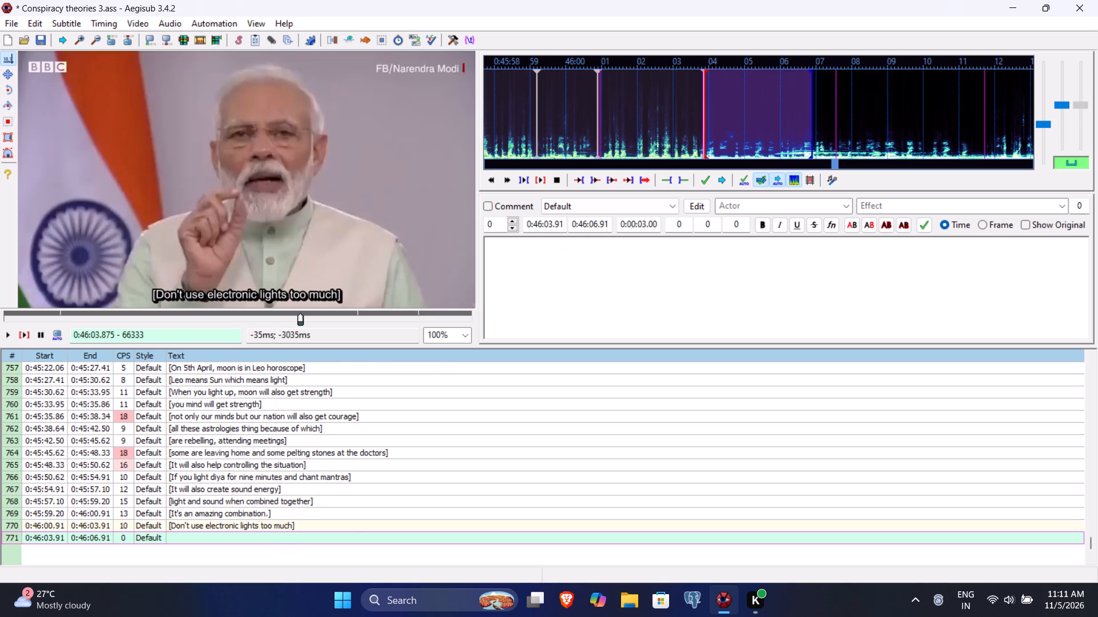
Play back line 771 past its default end and set its end time to 0:46:11.50.
left_click(21, 329)
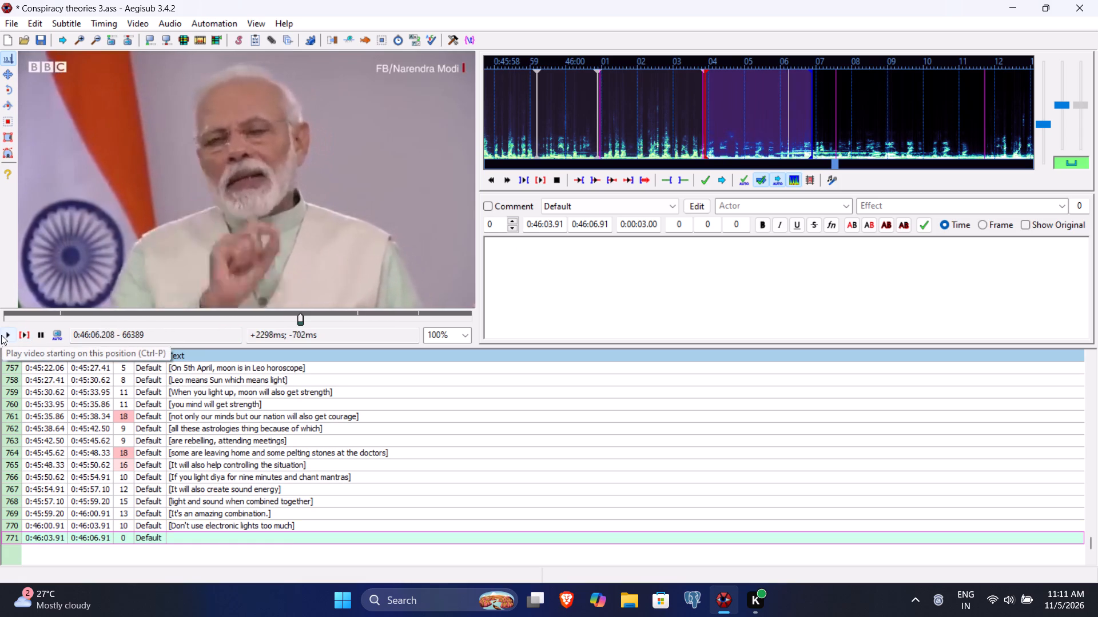
left_click(1, 335)
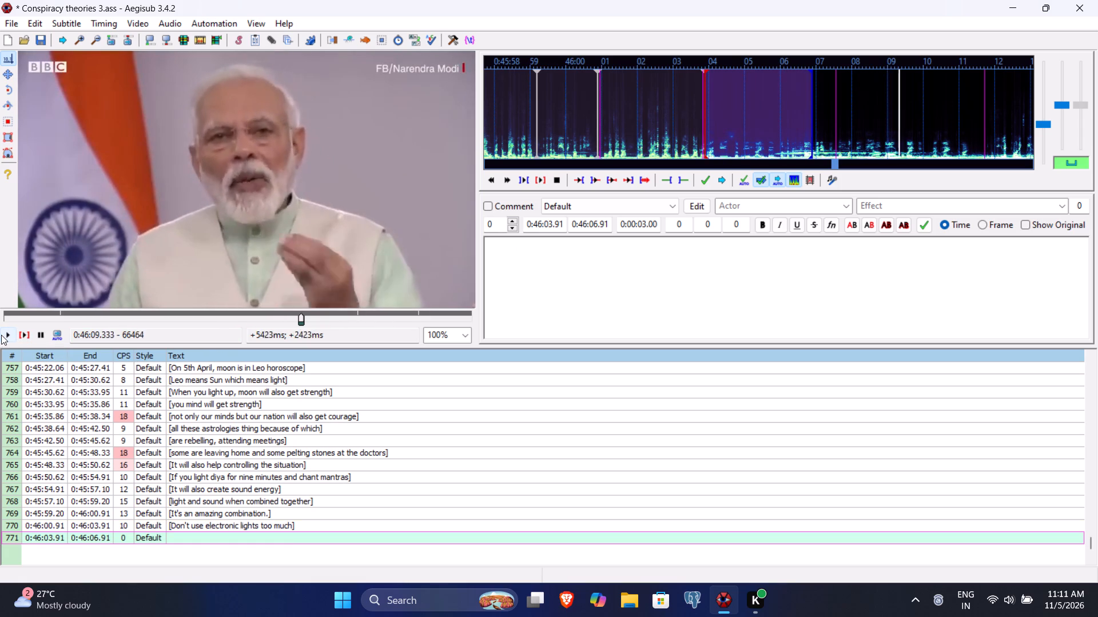
left_click(1, 335)
left_click(1, 335)
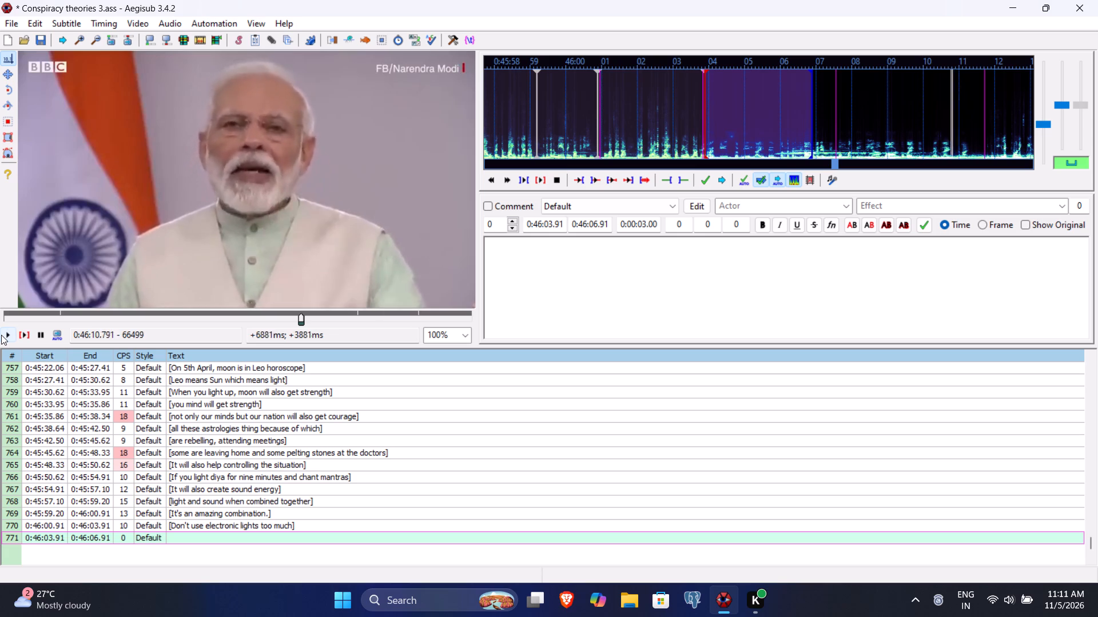
left_click(1, 335)
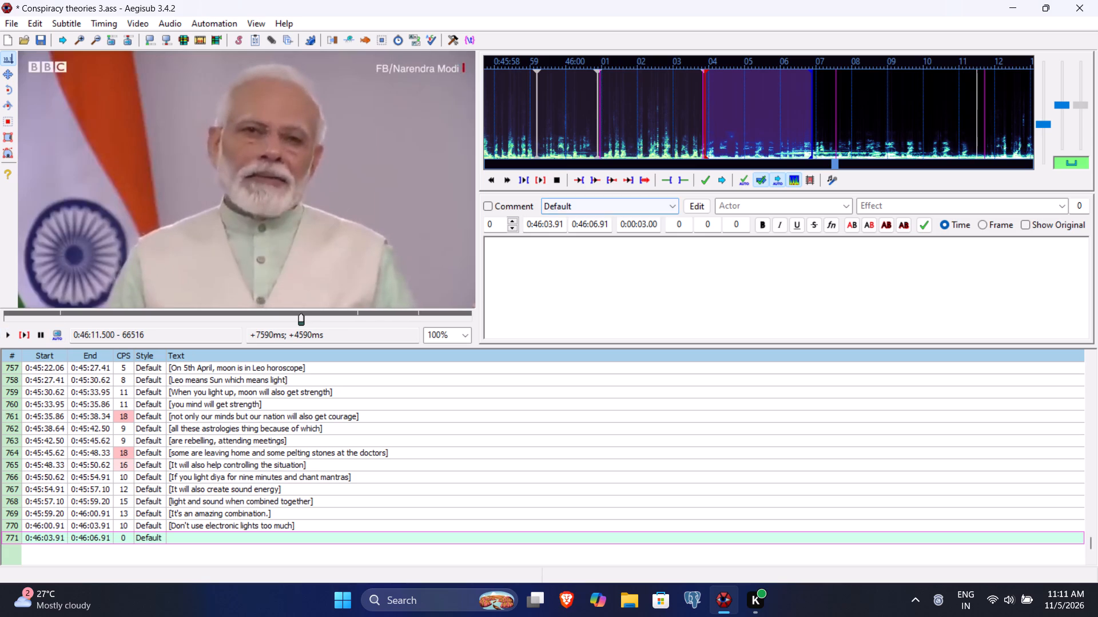
left_click(591, 221)
key("BackSpace")
type("1150")
Enter "[Turn off lights of home and light diya, candles, torch or even mobile flash lights]" as the text of line 771 and commit the line.
left_click(563, 306)
type("[Turn off lights of home and")
key("space")
type("light")
key("space")
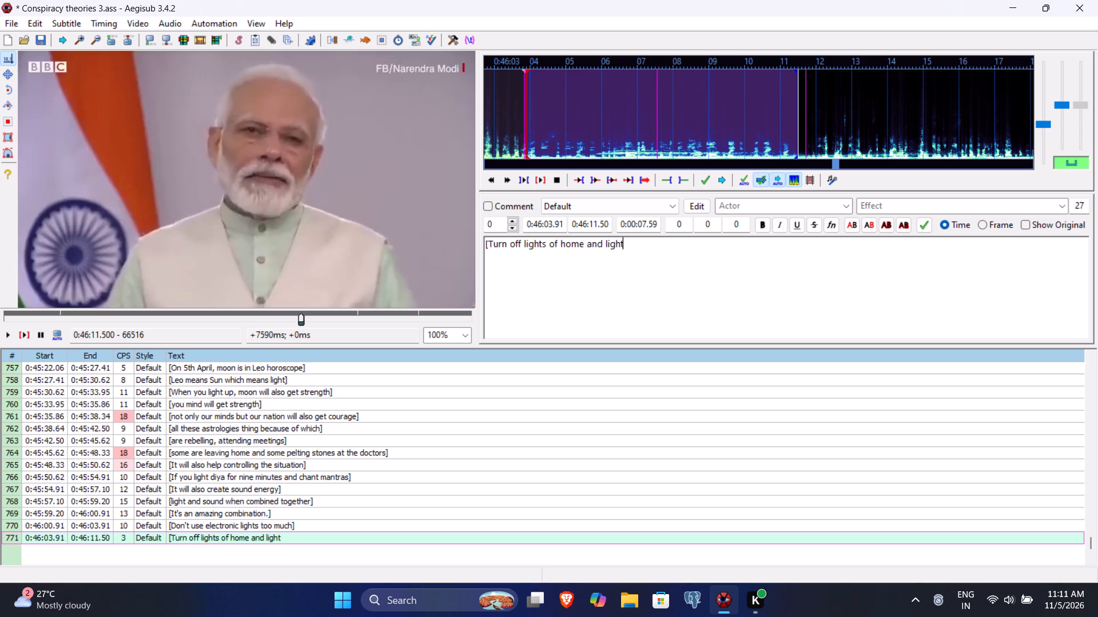
type("diya, candles, tto")
key("BackSpace")
key("BackSpace")
type("orch or even monil")
key("BackSpace")
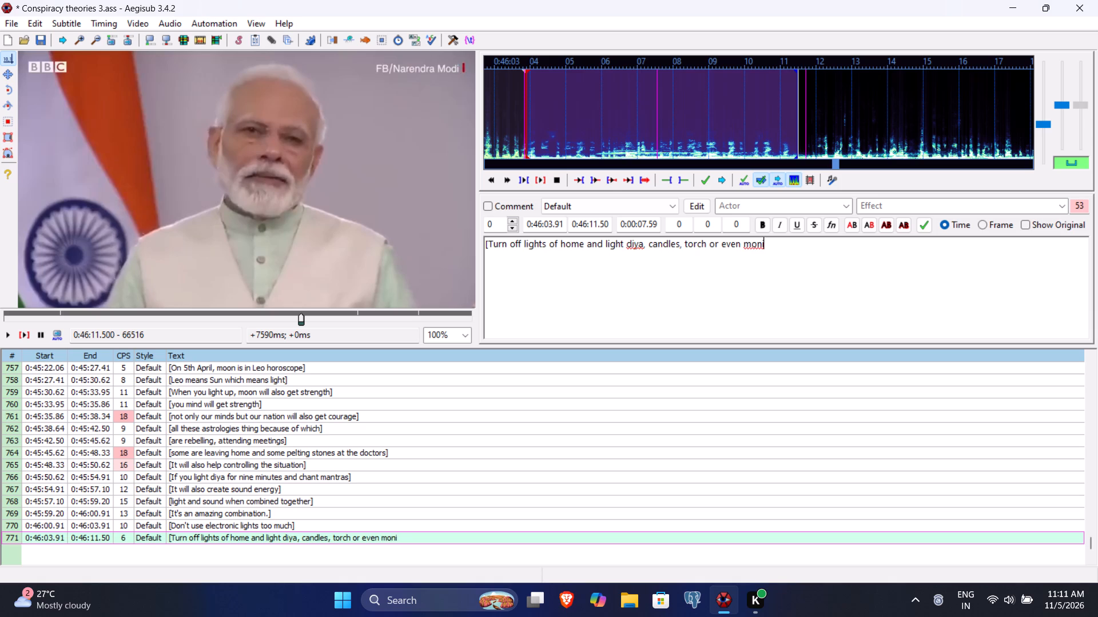
key("BackSpace")
key("BackSpace")
type("bile flash lights]")
key("Return")
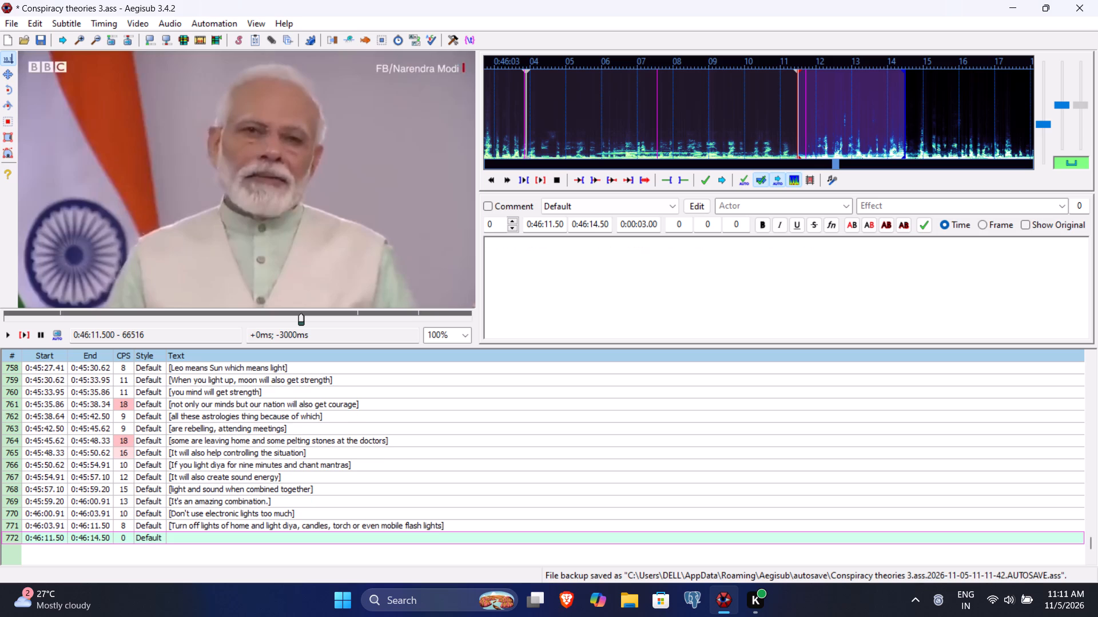
Play back line 772 past its default end and set its end time to 0:46:14.75.
left_click(25, 334)
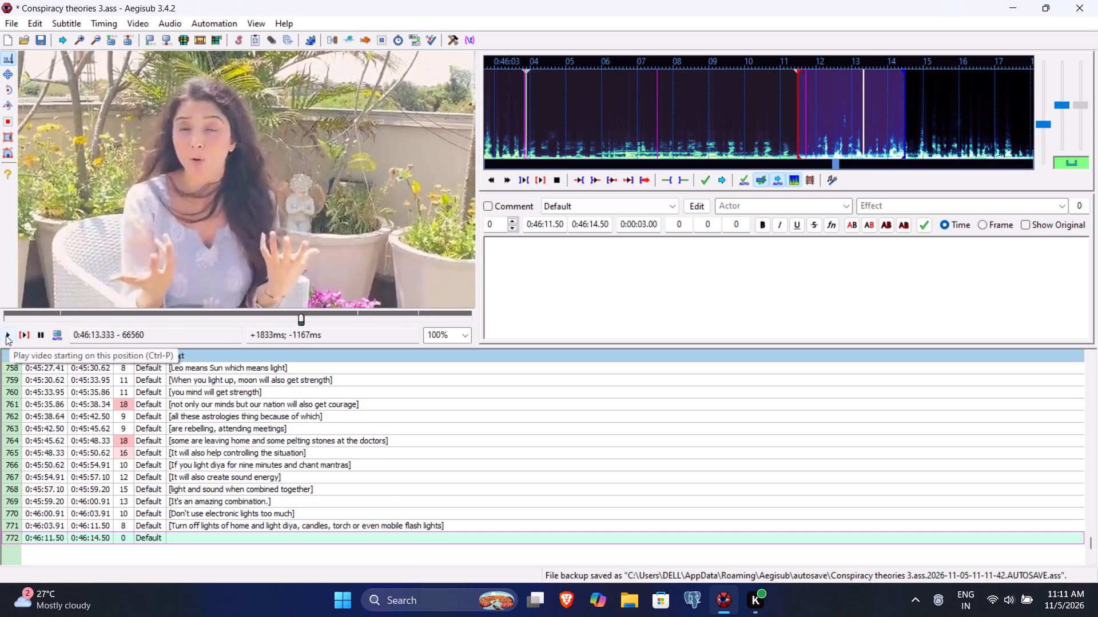
double_click(6, 335)
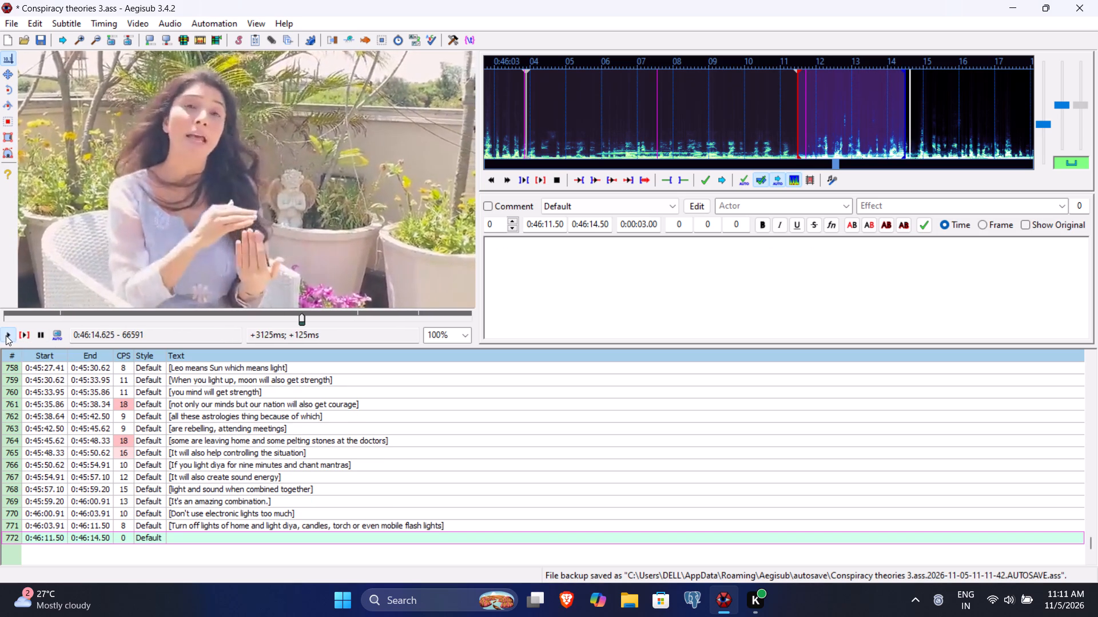
left_click(599, 226)
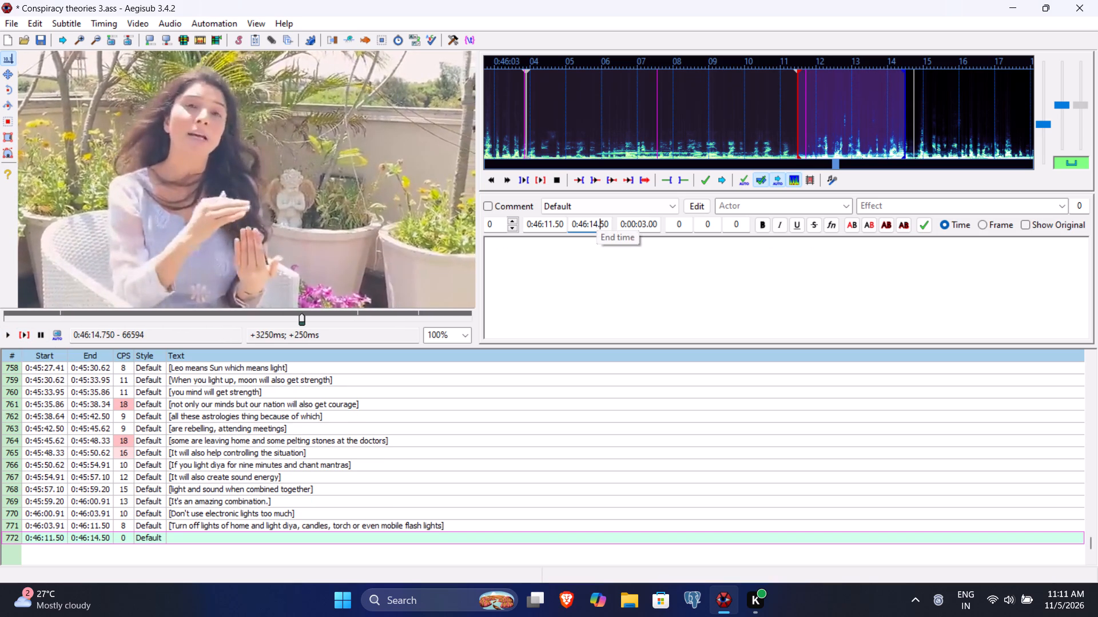
key("7")
key("5")
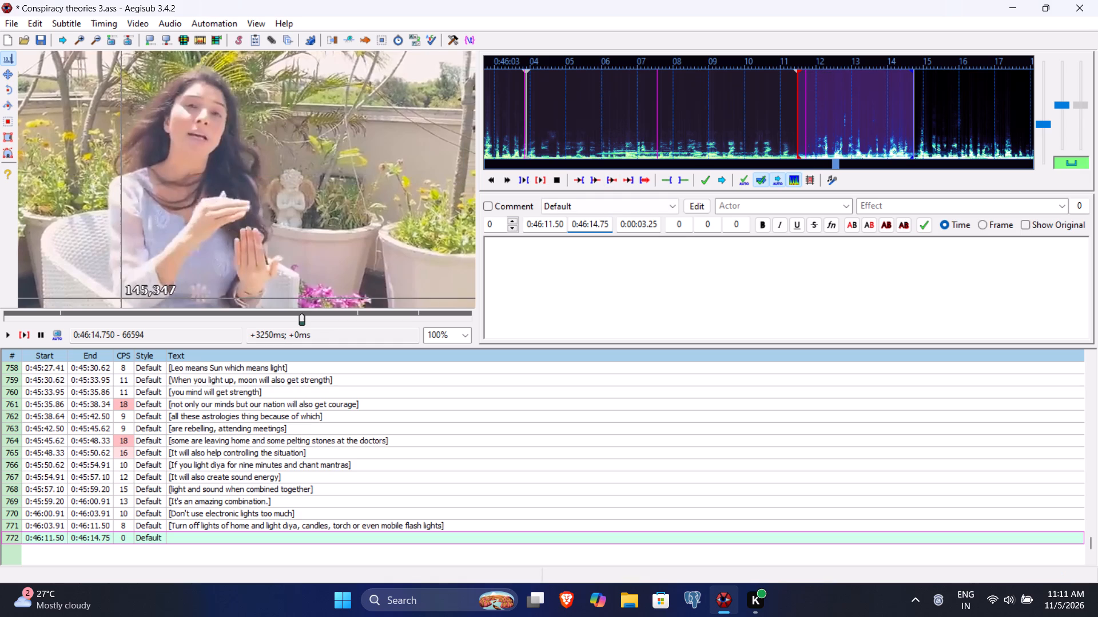
Replay line 772, enter "[Because electronics also reflect Rahu]" as its text and commit the line.
left_click(21, 335)
left_click(648, 273)
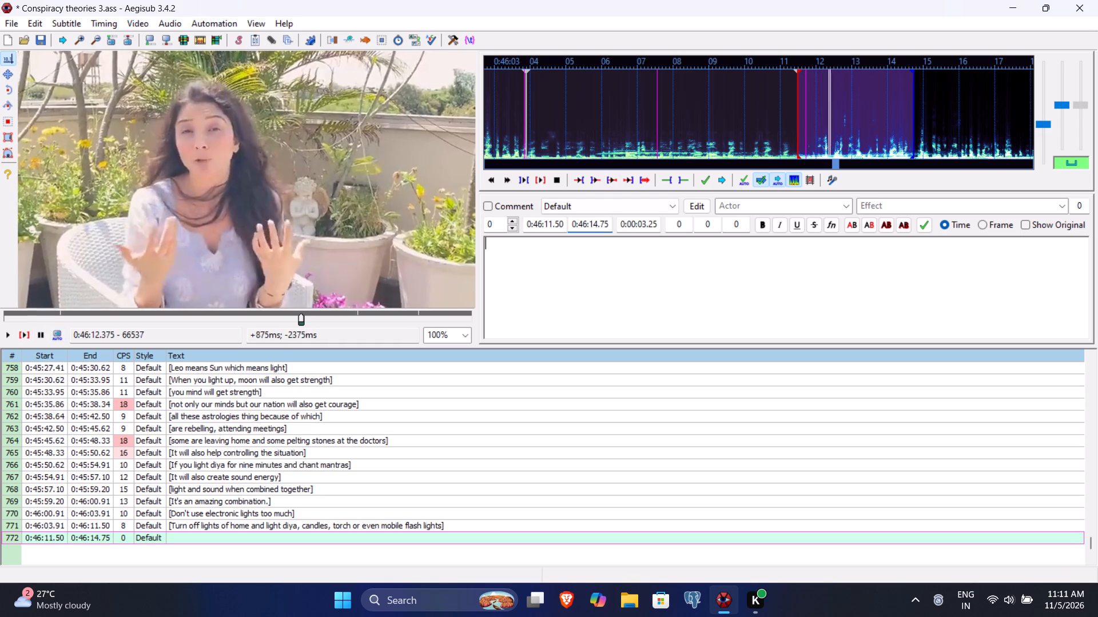
type("[Because electronics also reflect")
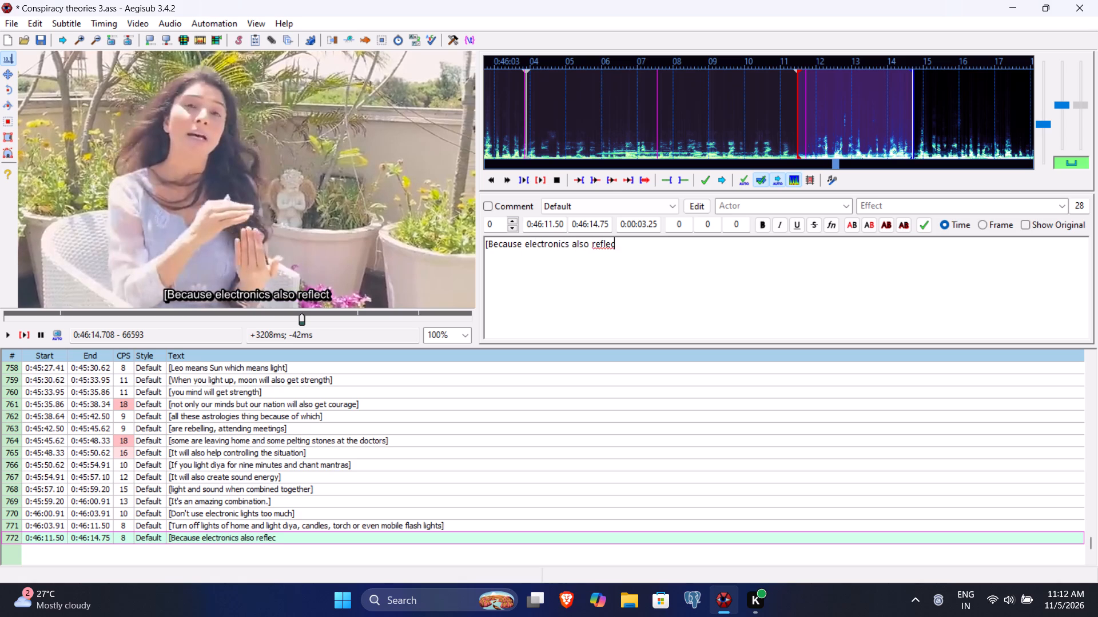
key("space")
type("Rahu")
key("bracketright")
key("Return")
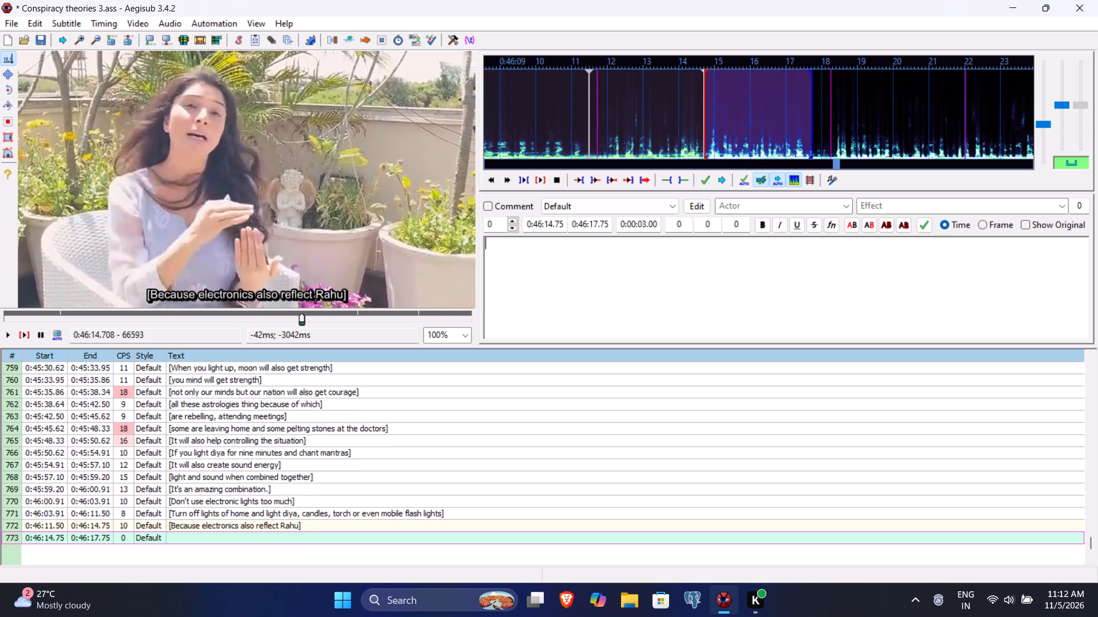
Play back line 773 past its default end and set its end time to 0:46:18.20.
left_click(25, 335)
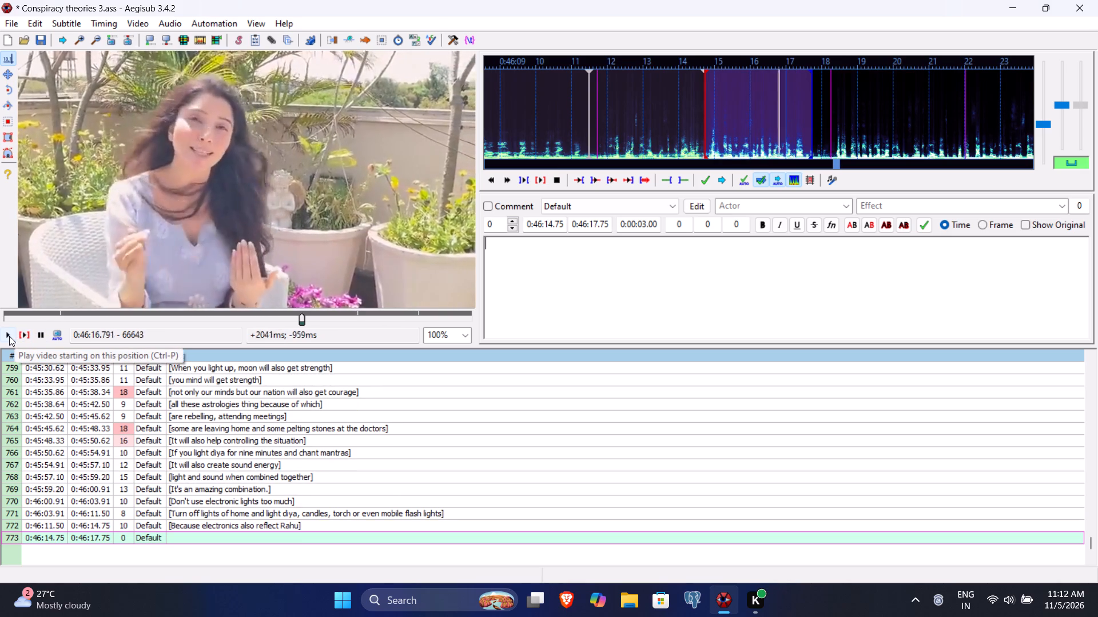
left_click(9, 336)
left_click(9, 336)
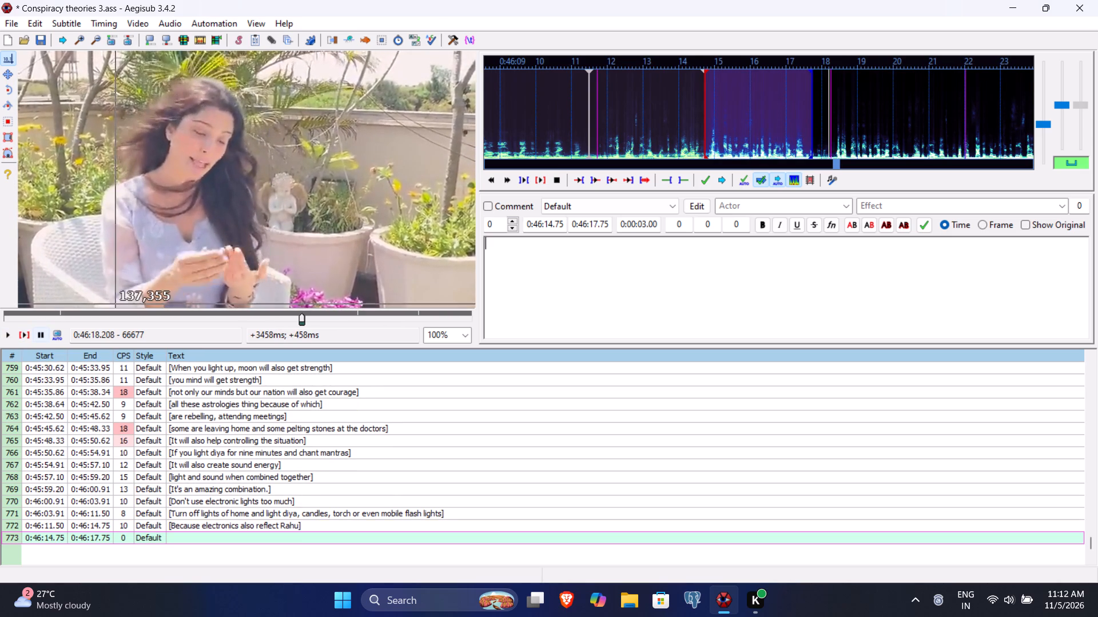
left_click(593, 227)
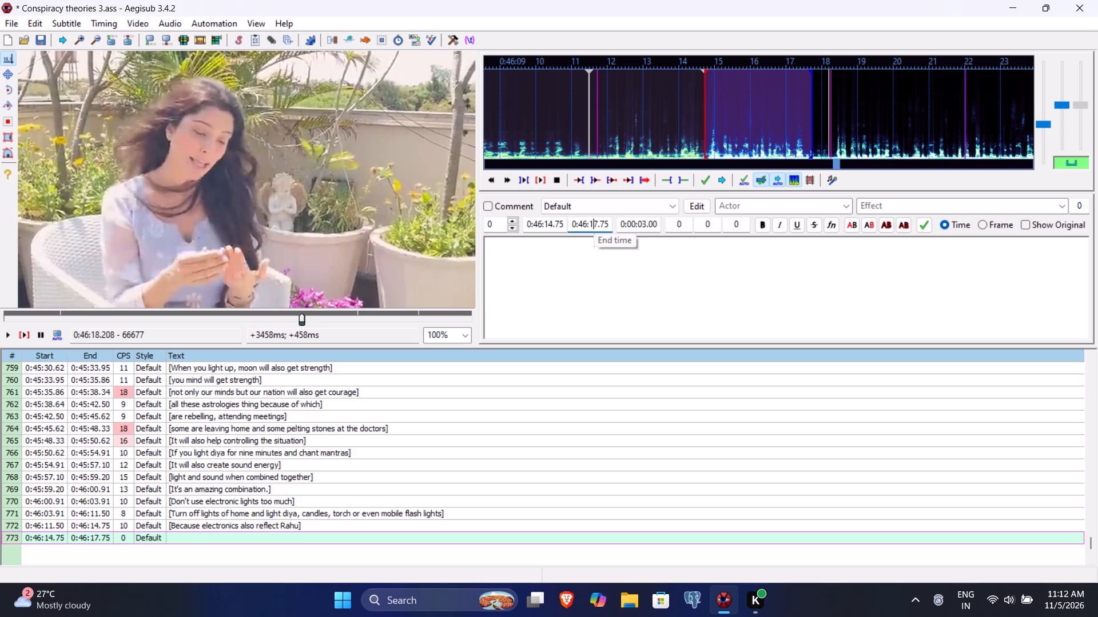
type("820")
Enter "[We have to reduce the power of Rahu meaning reduce power of the darkness]" as the text of line 773 and commit the line.
left_click(575, 296)
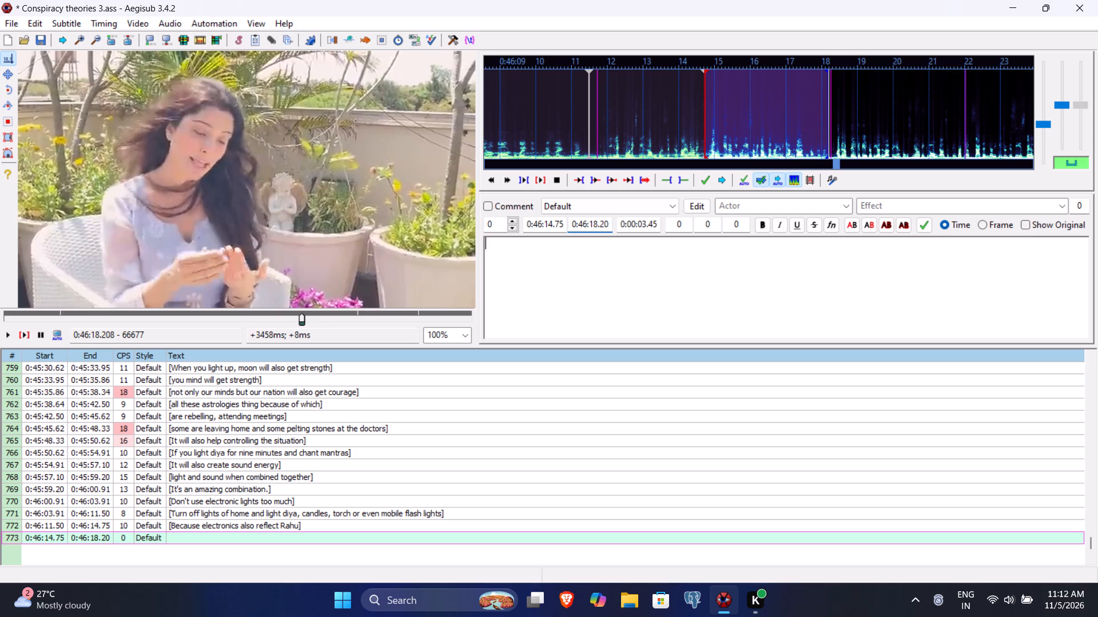
type("[We have to")
key("space")
type("reduce the R")
key("BackSpace")
type("power of Rahu meanin")
type("g reduce power of the darkness")
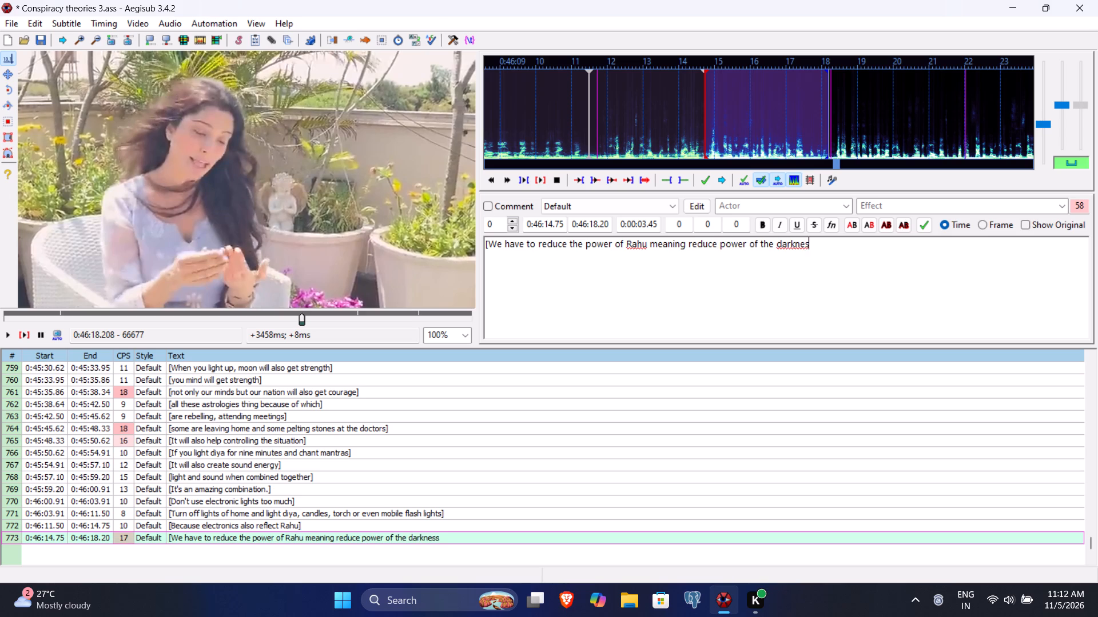
type("]")
key("Return")
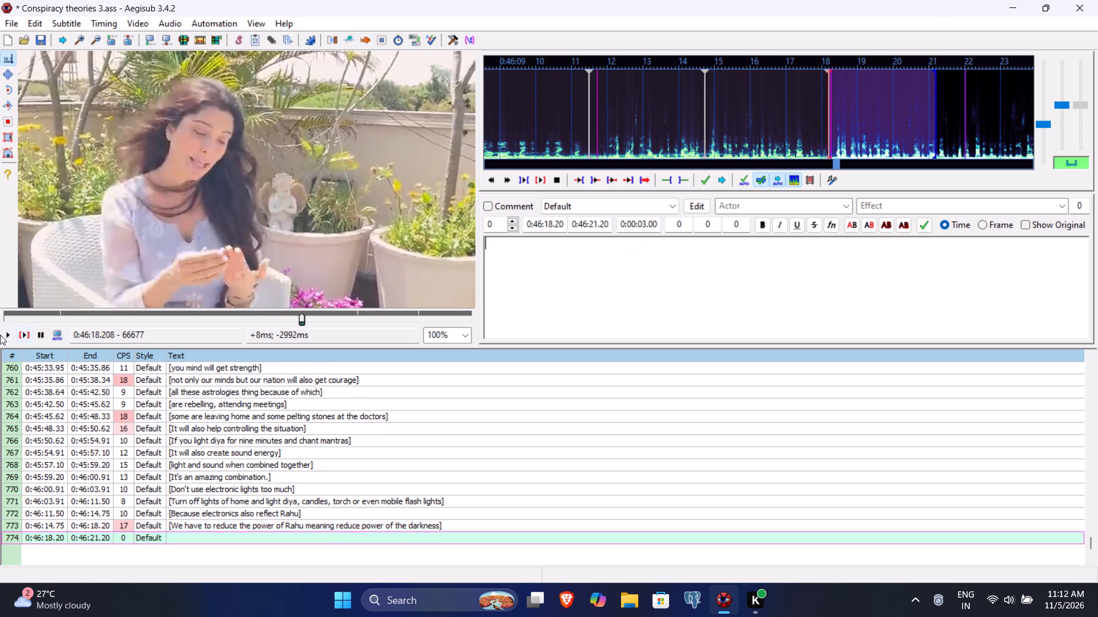
Play back line 774 past its default end and set its end time to 0:46:21.83.
left_click(22, 334)
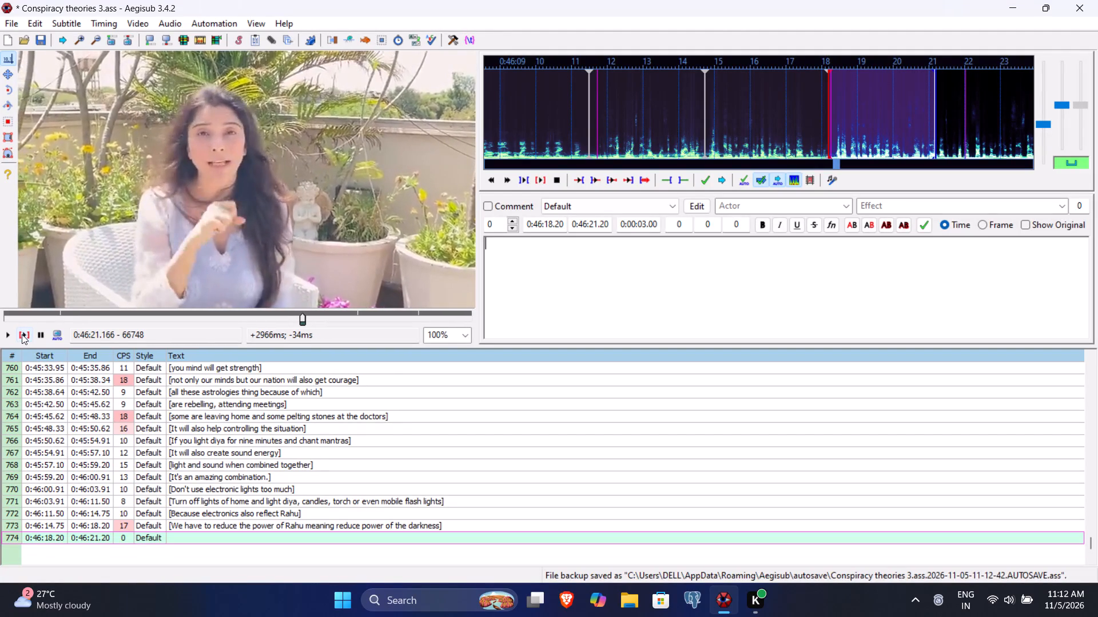
left_click(9, 335)
left_click(9, 335)
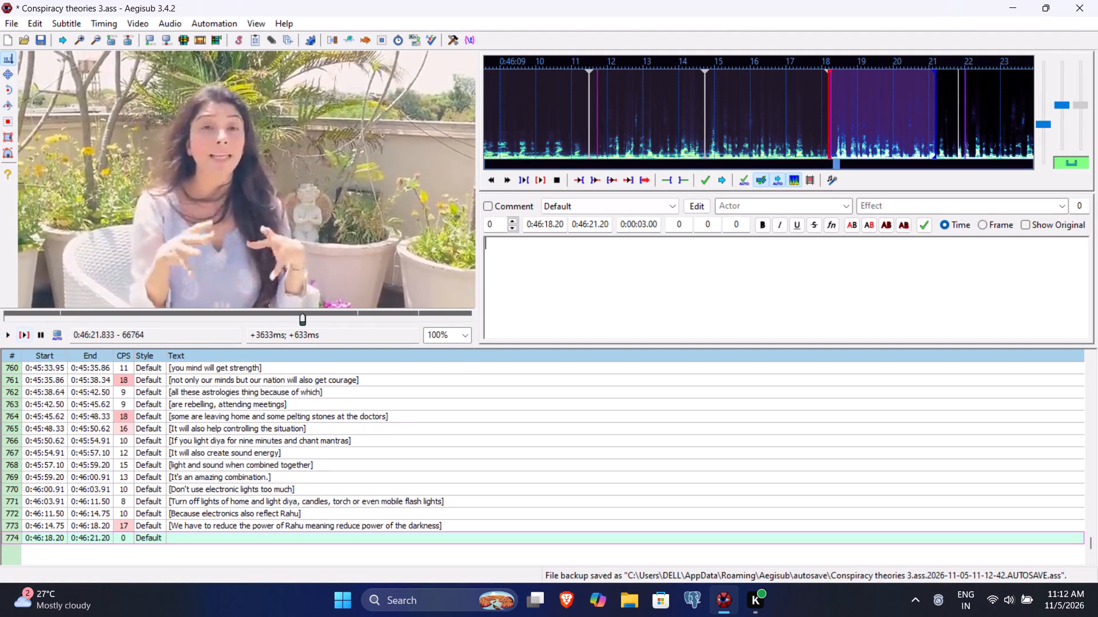
left_click(600, 227)
type("83")
Enter "[If you use til ka tel, then put a laung in there]" as the text of line 774 and commit the line.
left_click(591, 282)
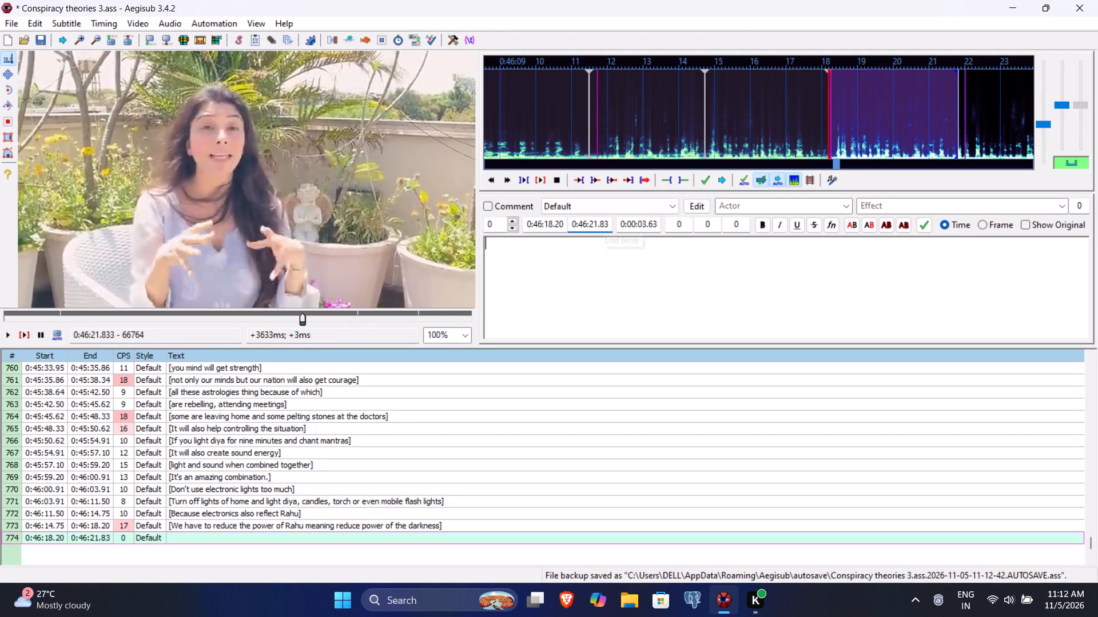
type("[If you use")
key("space")
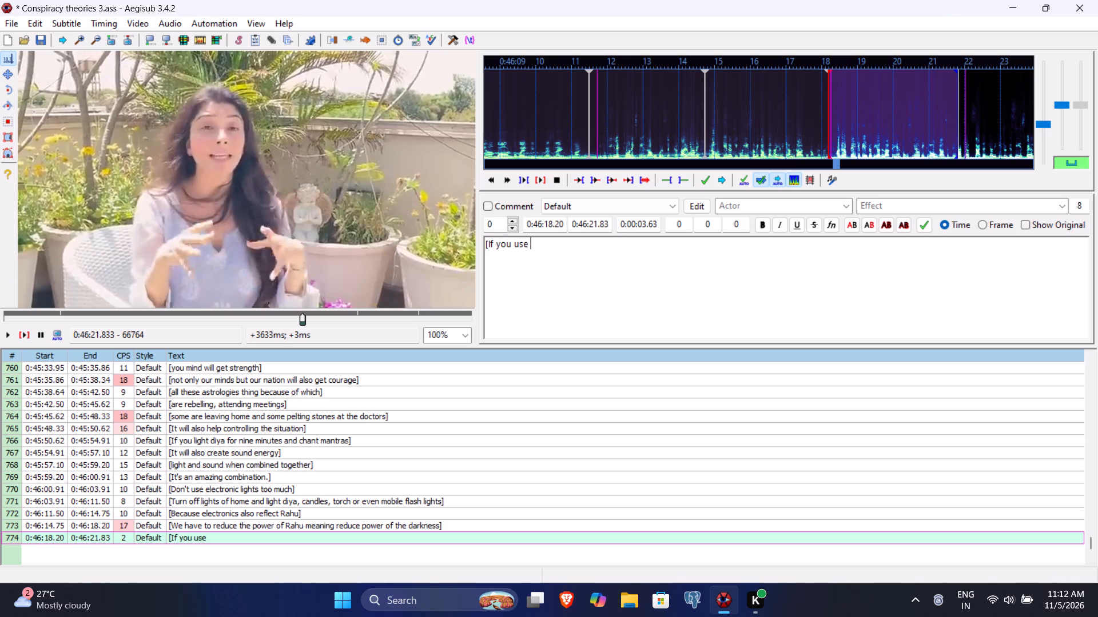
type("til ka tel, then")
key("space")
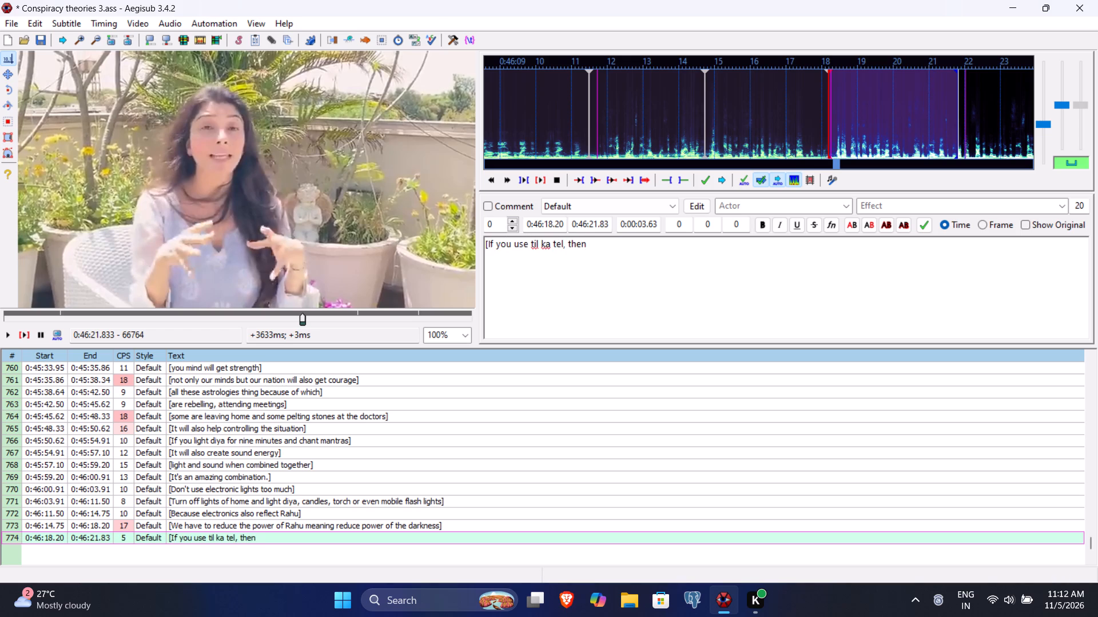
type("put a laung in there")
key("bracketright")
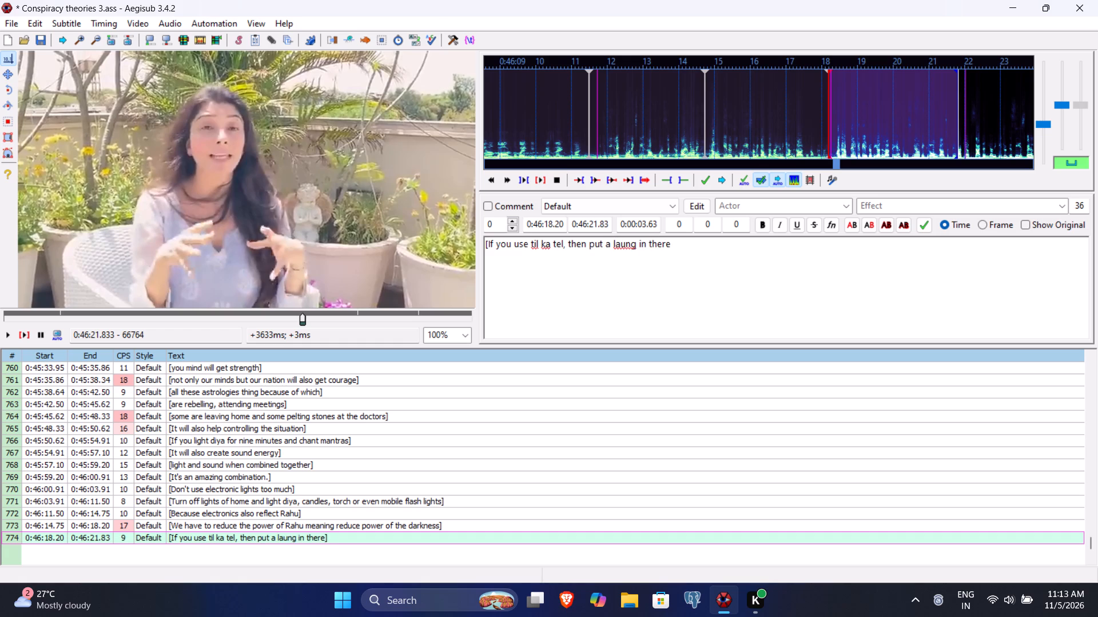
key("Return")
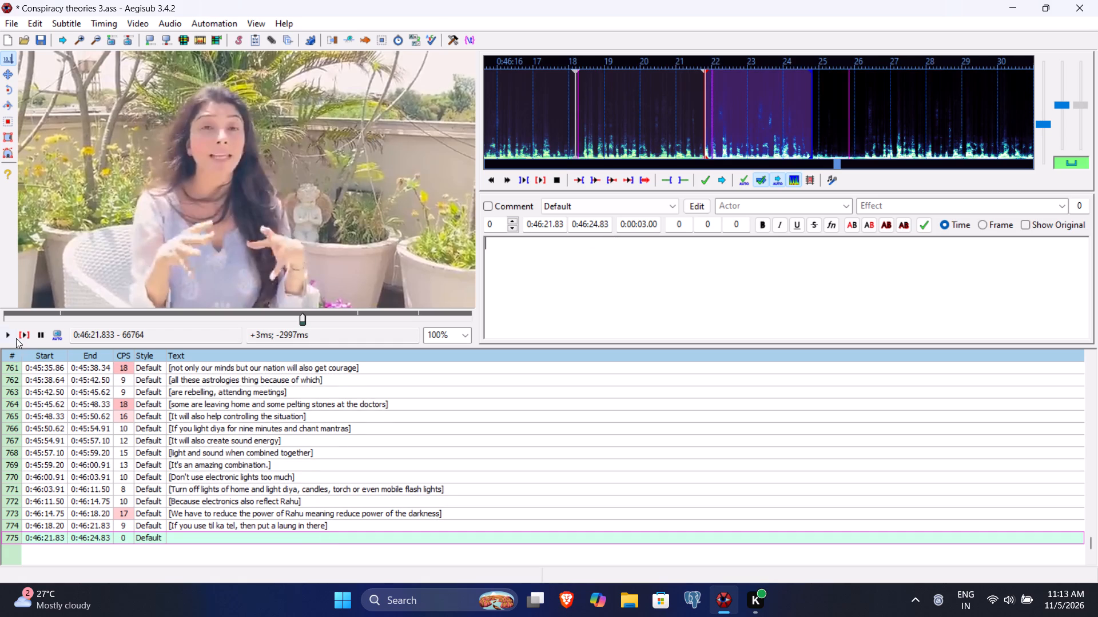
Reopen line 774, replace "til ka tel" with "sesame oil" in its text and commit the line.
left_click(188, 523)
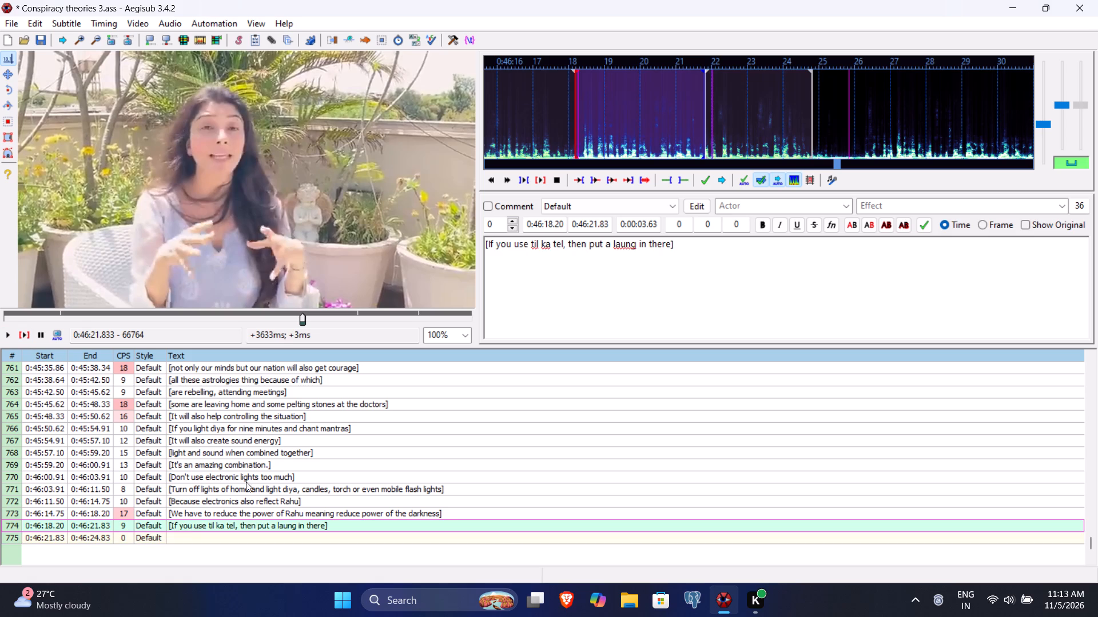
double_click(558, 242)
key("BackSpace")
key("BackSpace")
key("BackSpace")
key("BackSpace")
key("BackSpace")
key("BackSpace")
key("BackSpace")
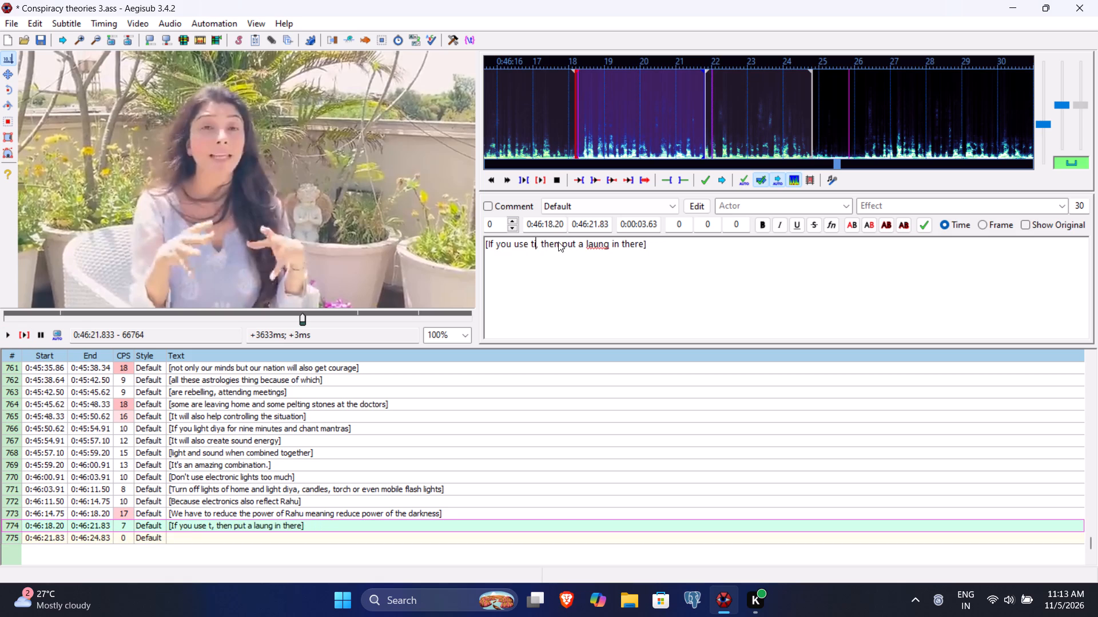
key("BackSpace")
type("seasa")
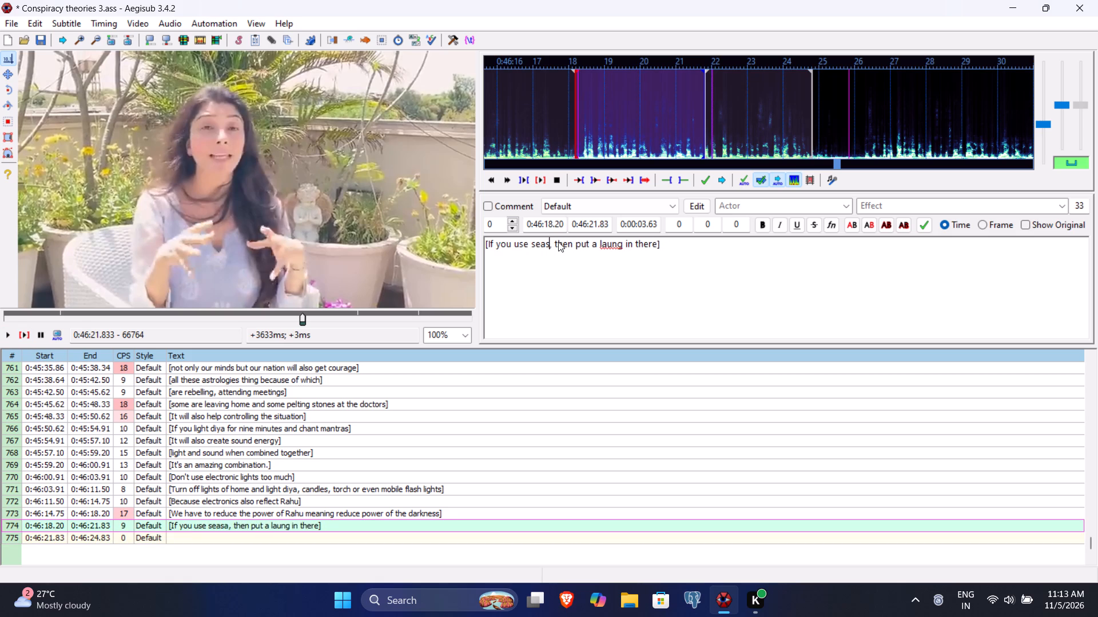
key("BackSpace")
key("BackSpace")
key("BackSpace")
type("same oil")
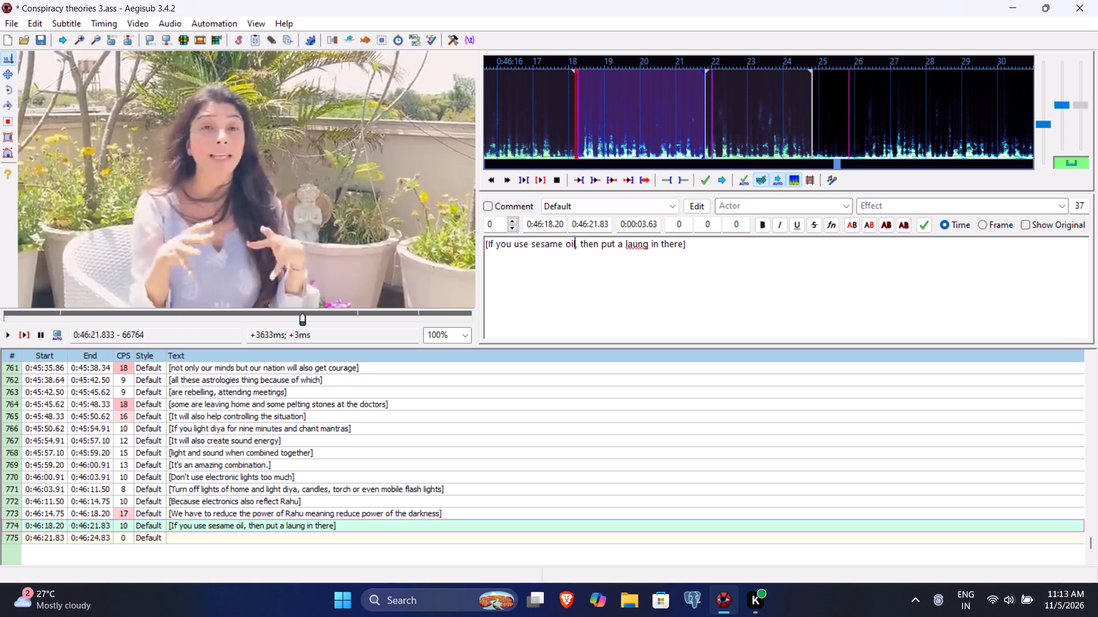
key("Return")
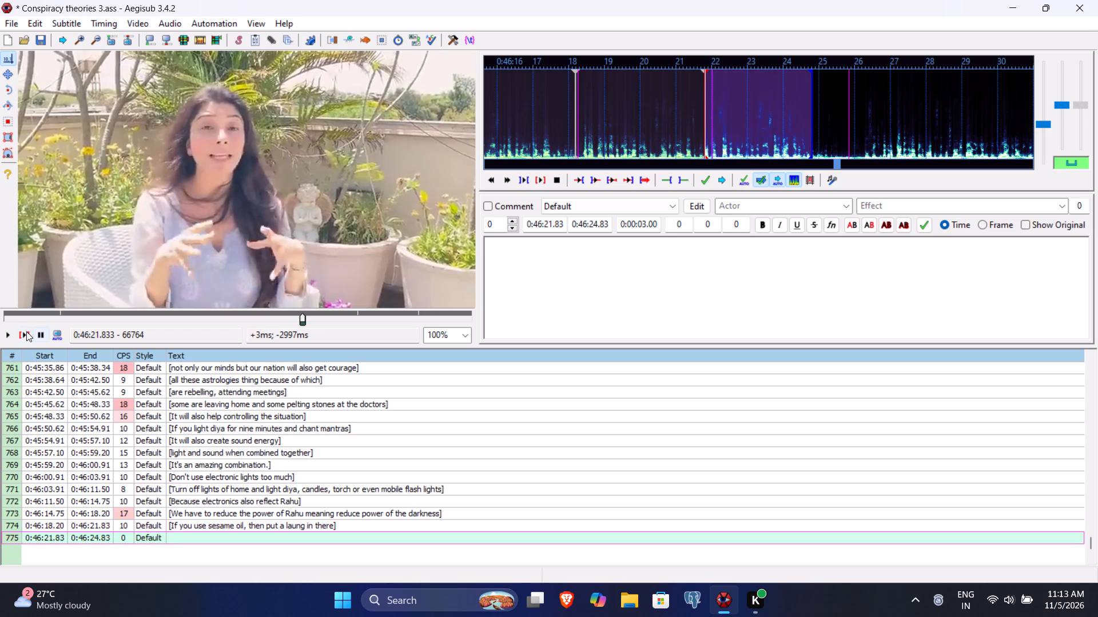
Play back line 775 past its default end and set its end time to 0:46:25.54.
left_click(26, 331)
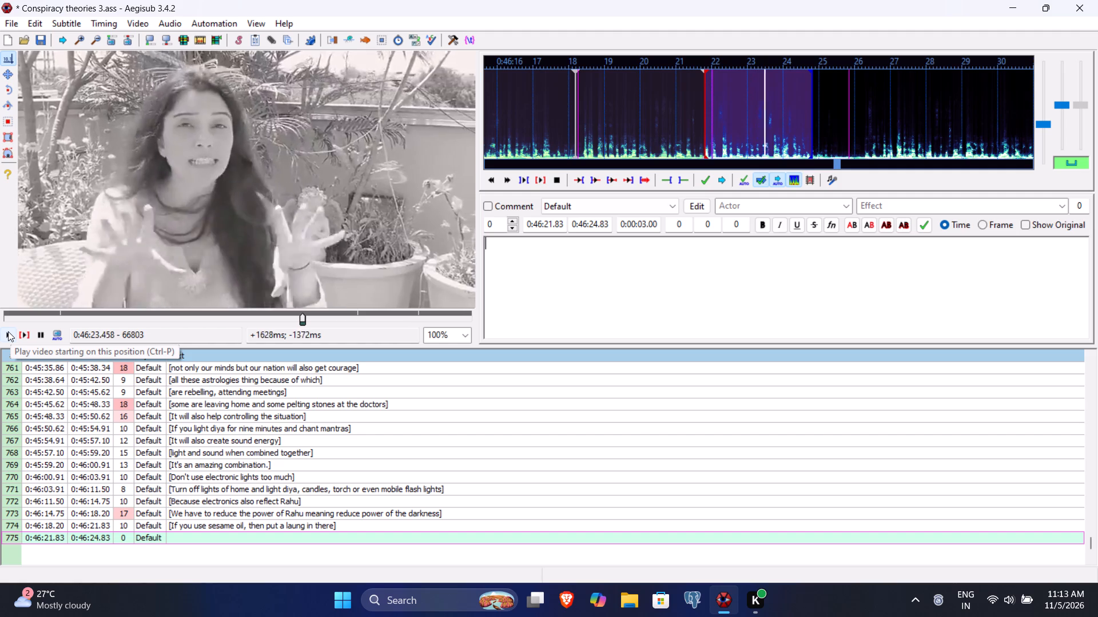
left_click(8, 331)
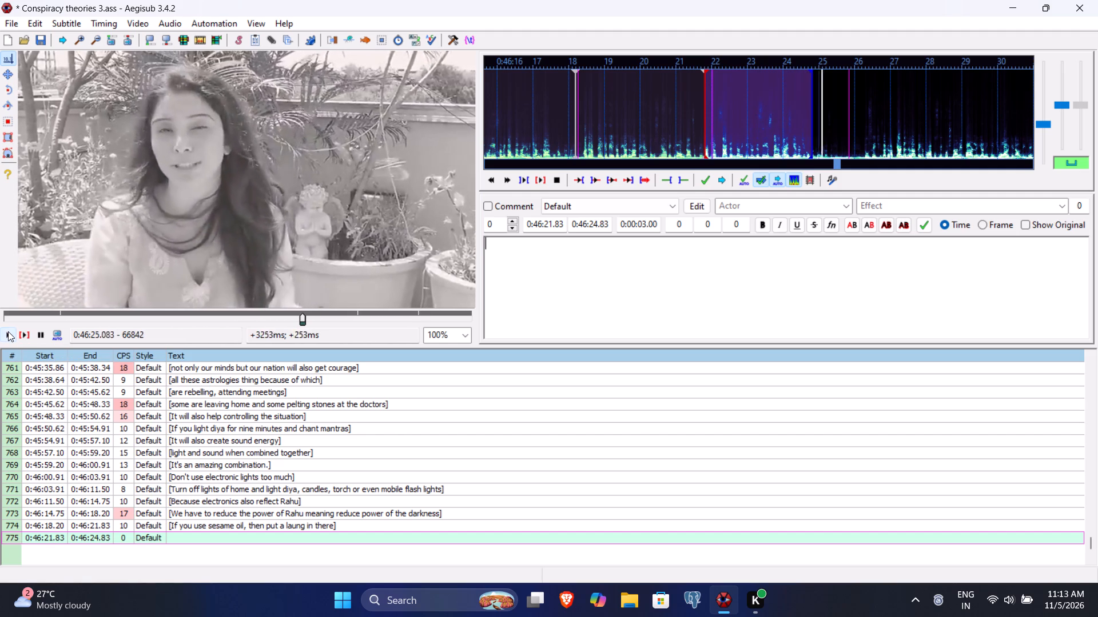
left_click(8, 331)
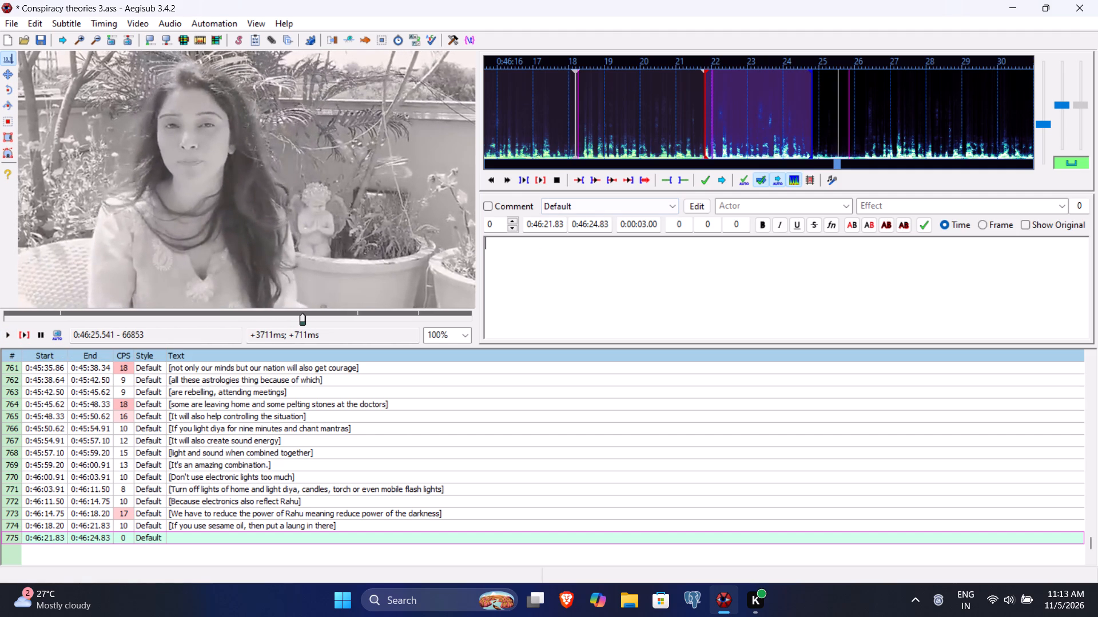
left_click(592, 228)
key("5")
type("54")
Enter "[So that you'll be able to control the power of Saturn]" as the text of line 775 and commit the line.
left_click(568, 285)
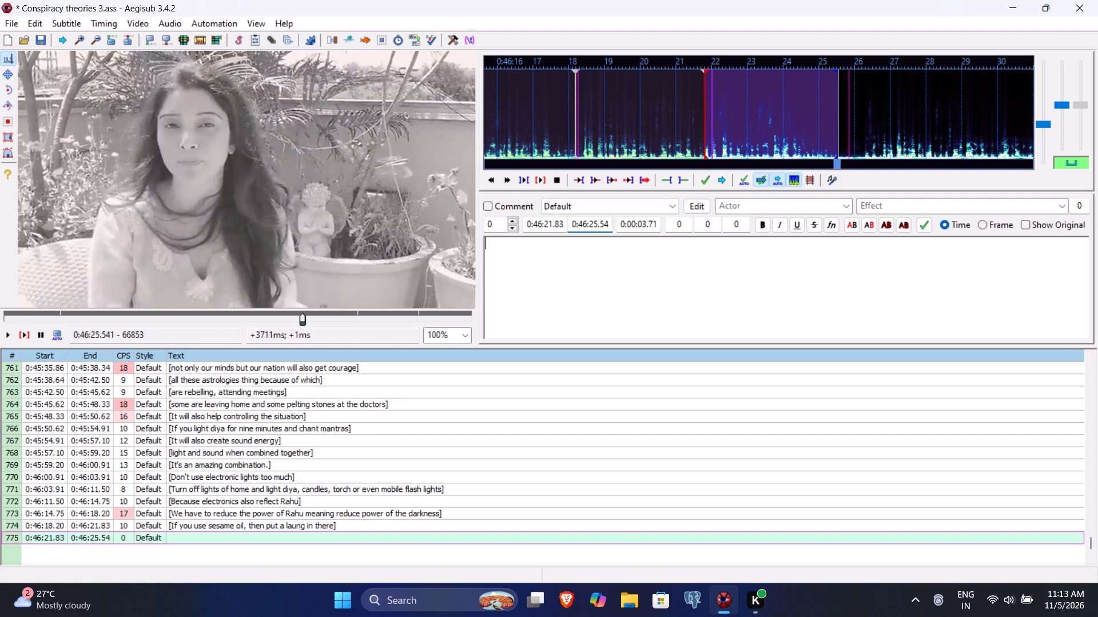
type("[So tat")
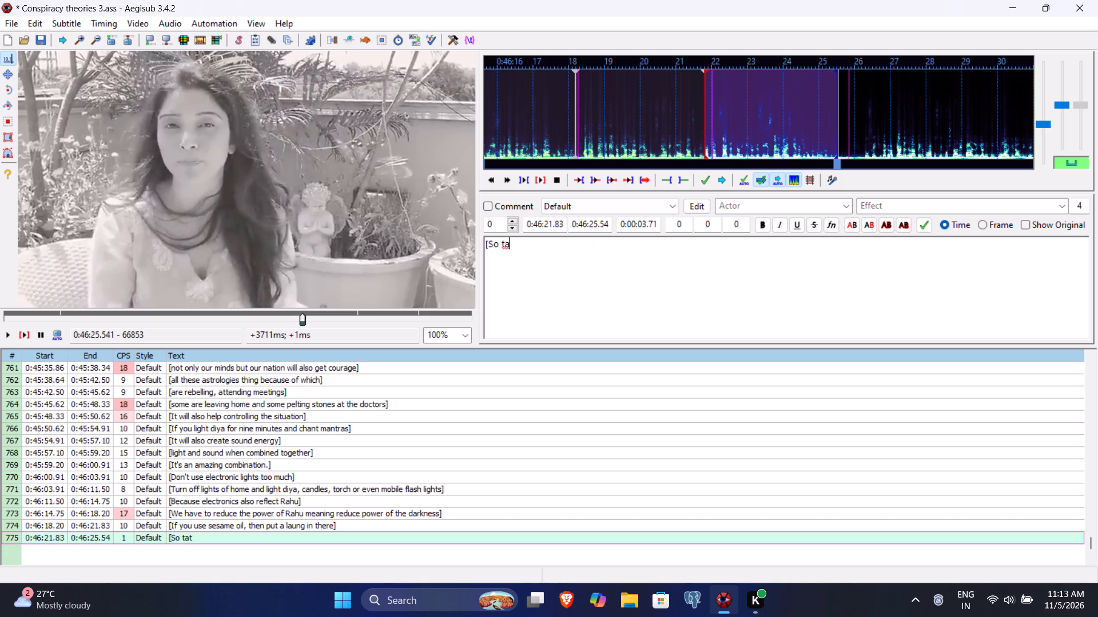
key("BackSpace")
key("BackSpace")
type("hat you")
key("space")
key("BackSpace")
type("'ll be able to control the power")
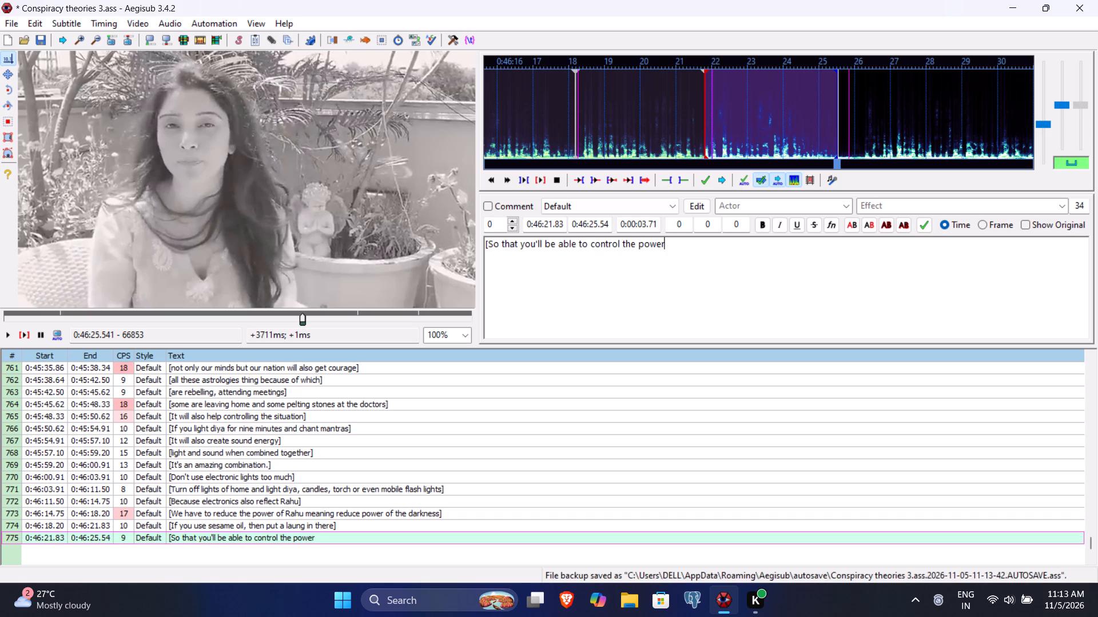
key("space")
type("of sat")
key("BackSpace")
key("BackSpace")
key("BackSpace")
type("Saturn")
key("bracketright")
key("Return")
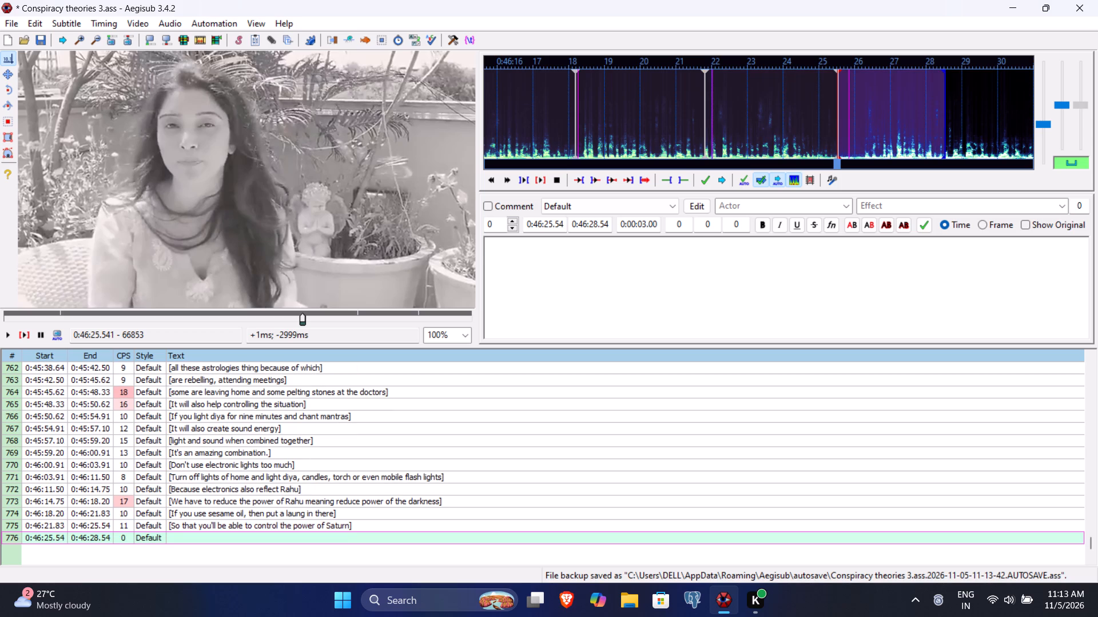
Play back line 776 and set its start time to 0:46:26.22.
left_click(21, 333)
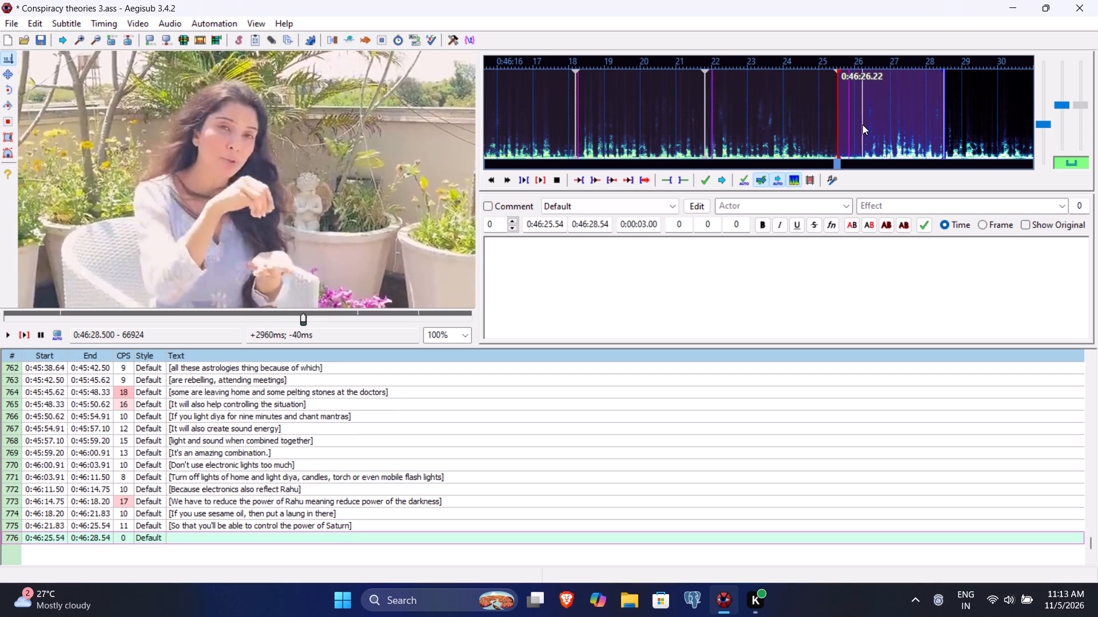
left_click(549, 221)
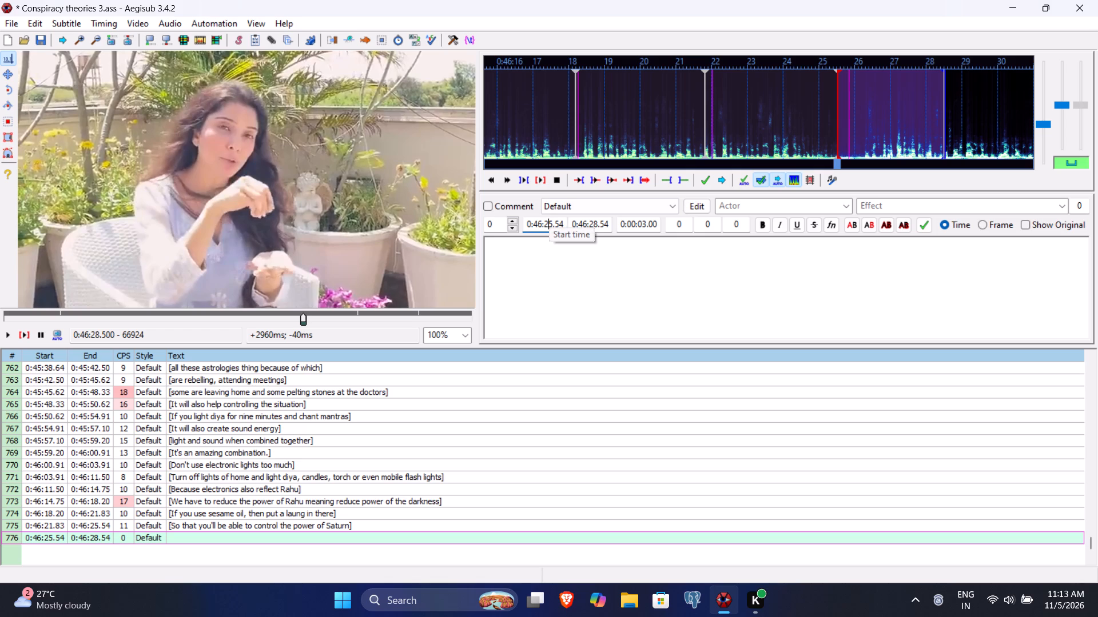
type("622")
Enter "[Second thing, if you light candles]" as the text of line 776 and commit the line.
left_click(531, 285)
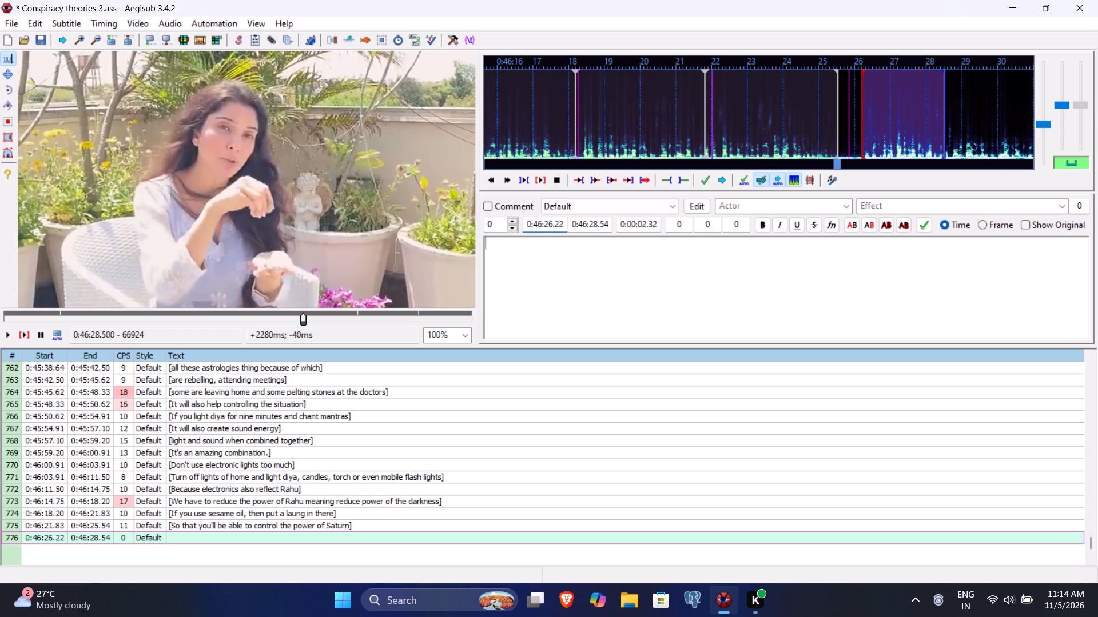
type("[A")
key("shift+BackSpace")
type("Sexon")
key("BackSpace")
key("BackSpace")
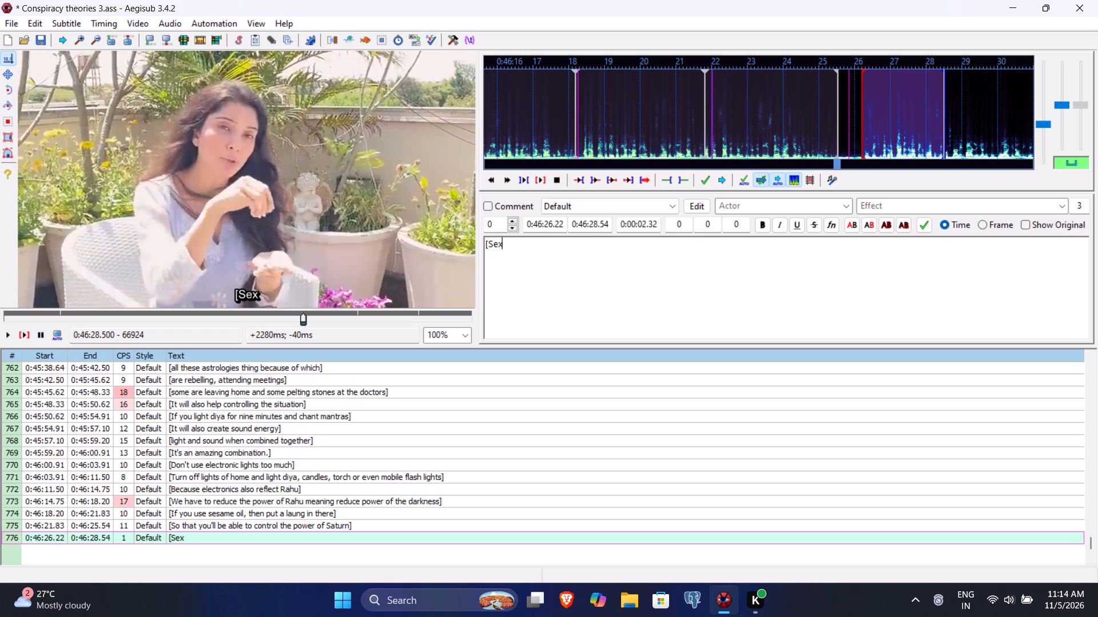
key("BackSpace")
type("cond thing, if you light candles")
key("bracketright")
key("Return")
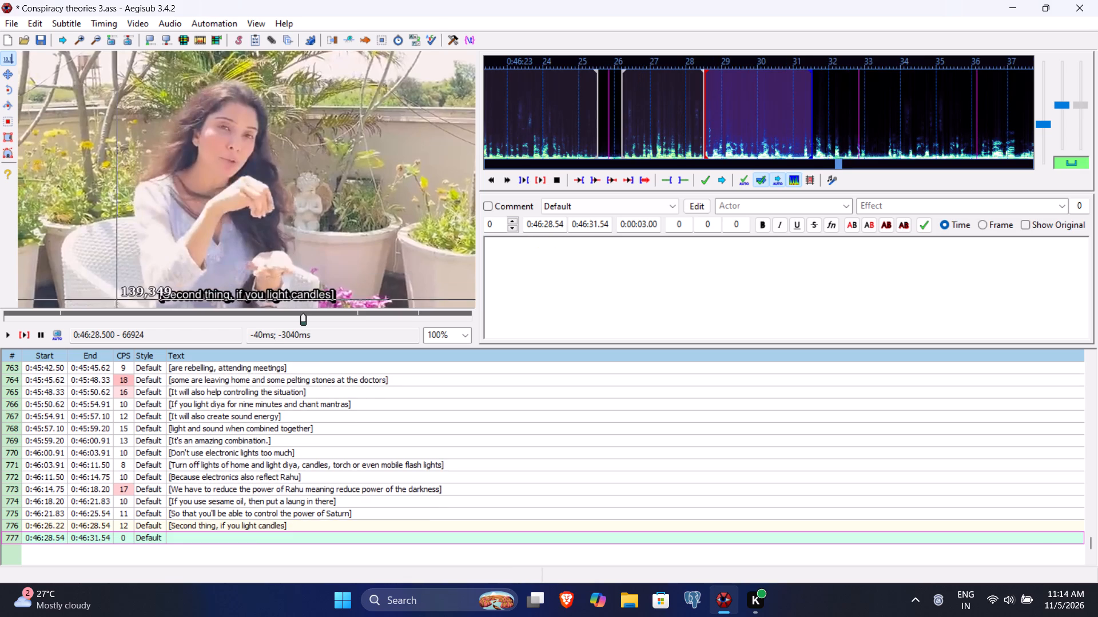
Play back line 777, stop where the phrase ends and set its end time to 0:46:31.08.
left_click(27, 335)
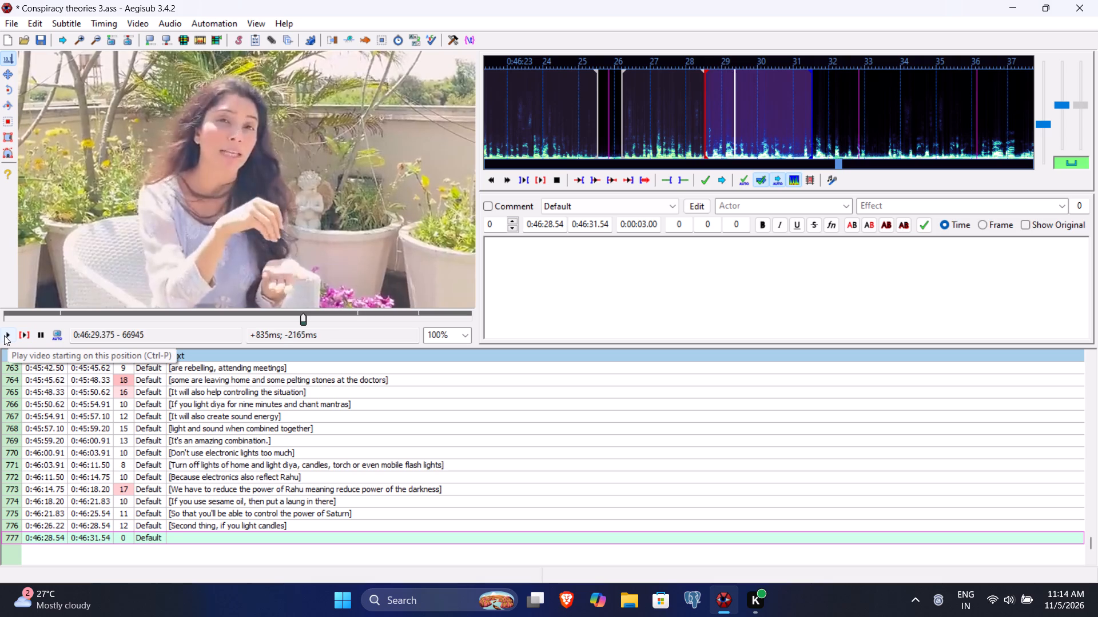
left_click(4, 335)
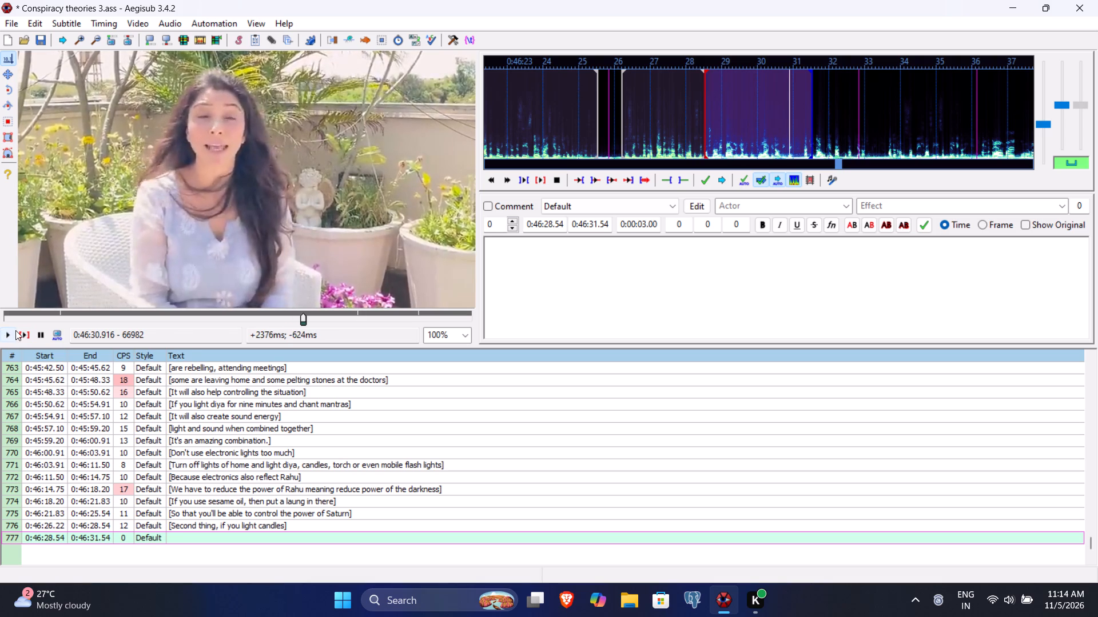
double_click(5, 334)
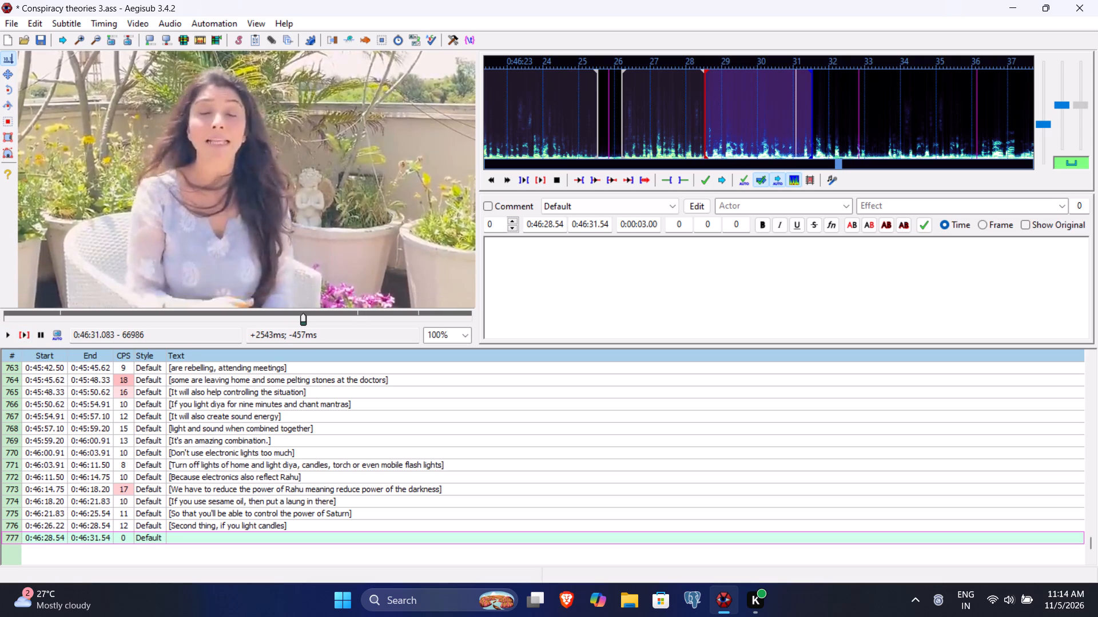
left_click(604, 225)
key("BackSpace")
key("0")
key("8")
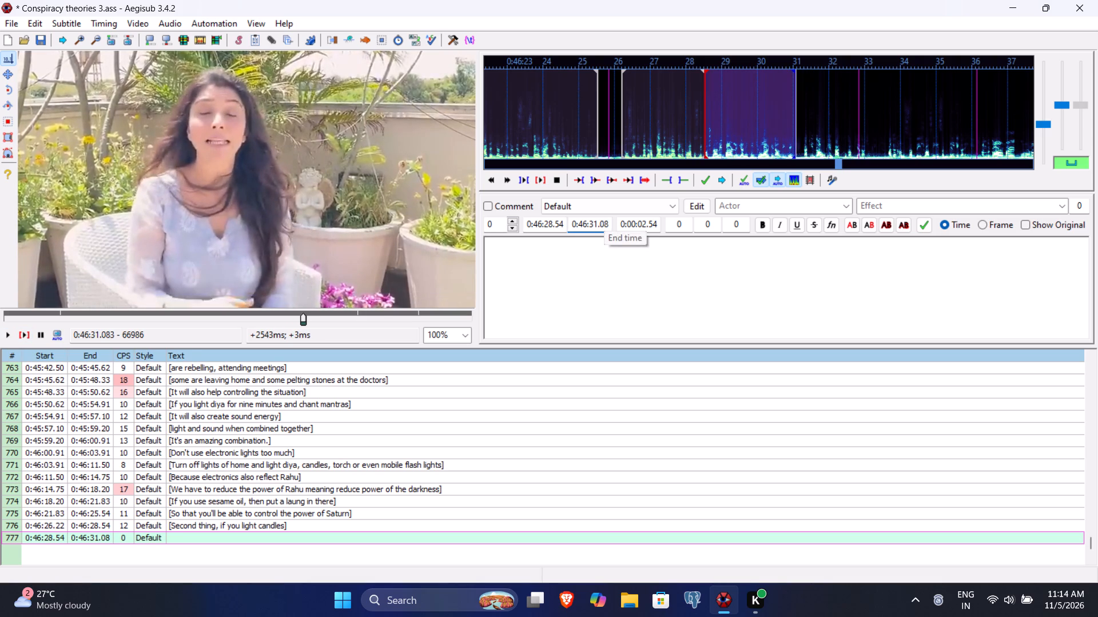
Enter "[Put some barley in the candle]" as the text of line 777 and commit the line.
left_click(578, 285)
type("[Put some barley")
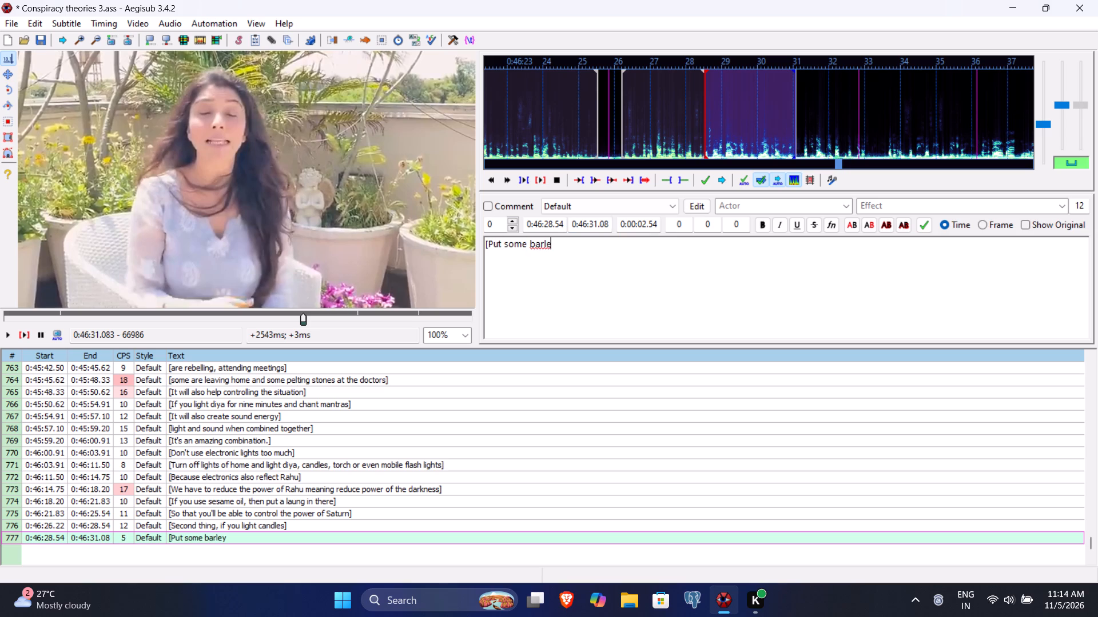
key("space")
type("in the d")
key("BackSpace")
type("cad")
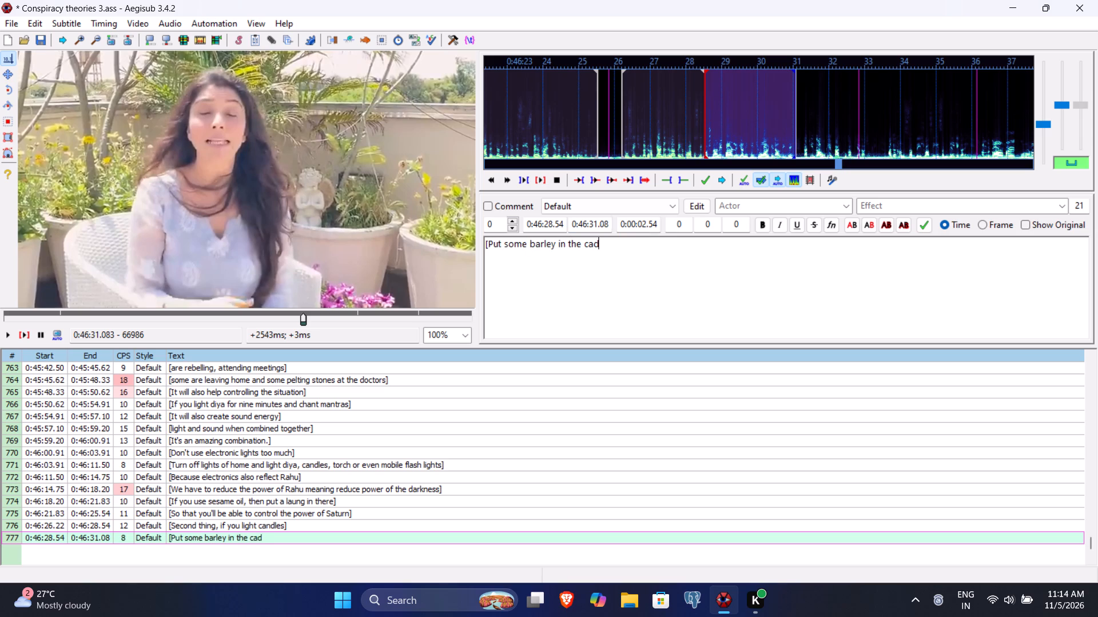
key("BackSpace")
type("ndle]")
key("Return")
Play back line 778 to the end of the phrase and set its end time to 0:46:33.16.
left_click(26, 337)
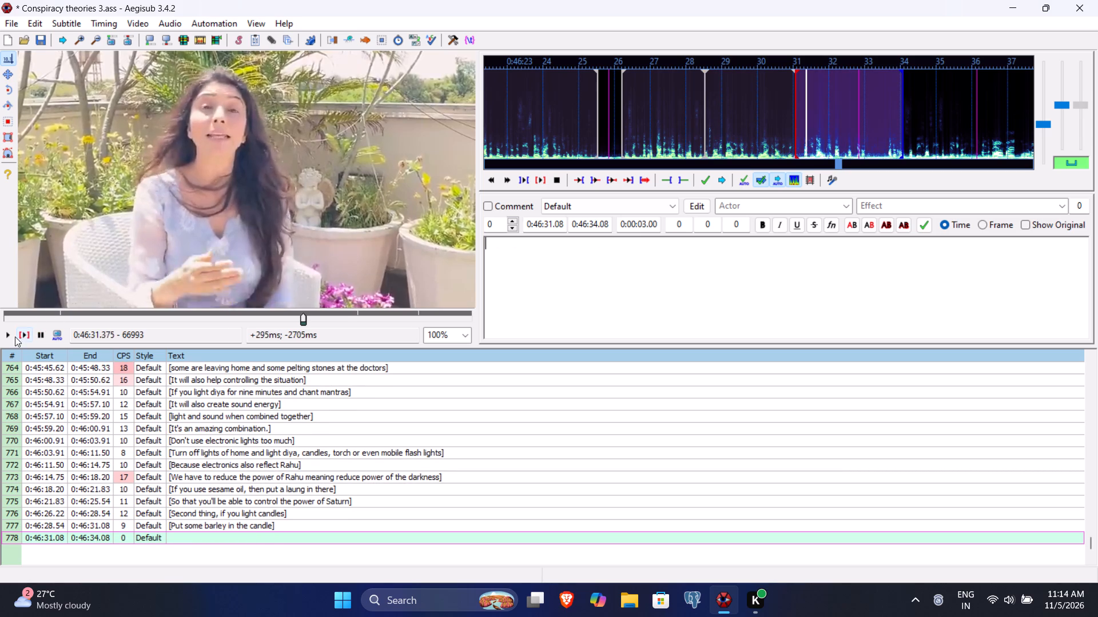
left_click(6, 336)
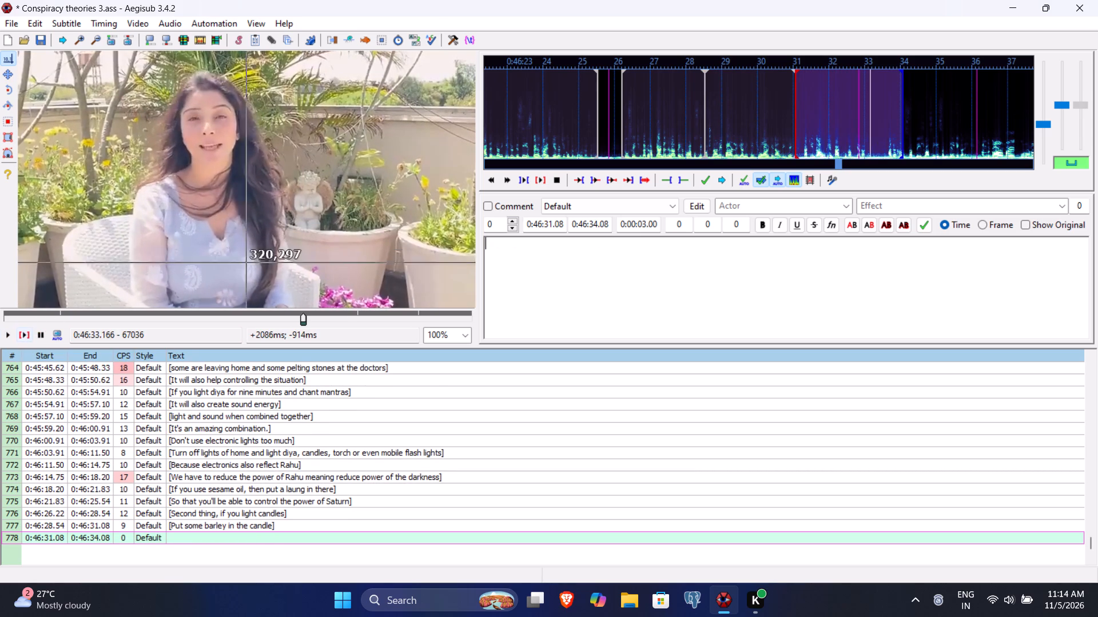
left_click(592, 229)
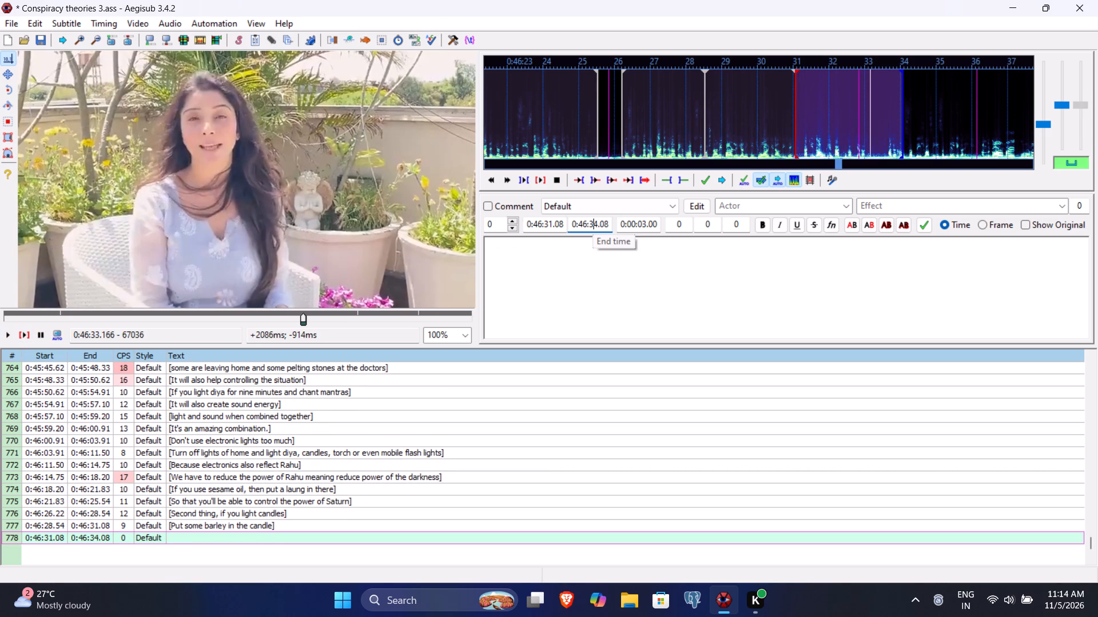
type("316")
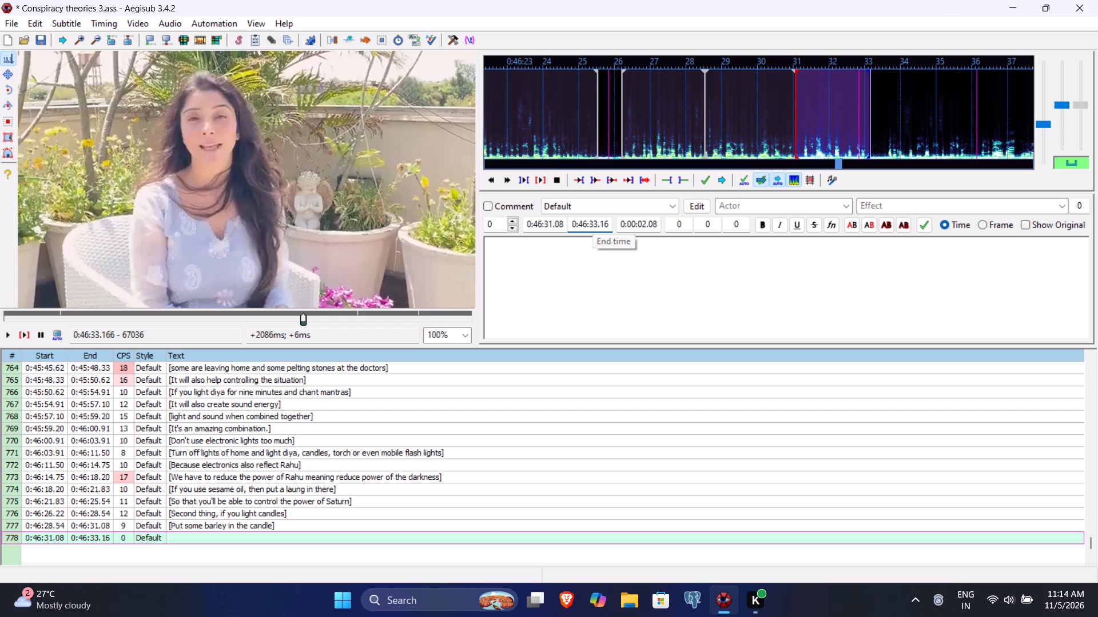
Enter "[So that Rahu's impact will reduce]" as the text of line 778 and commit the line.
left_click(572, 255)
type("[so")
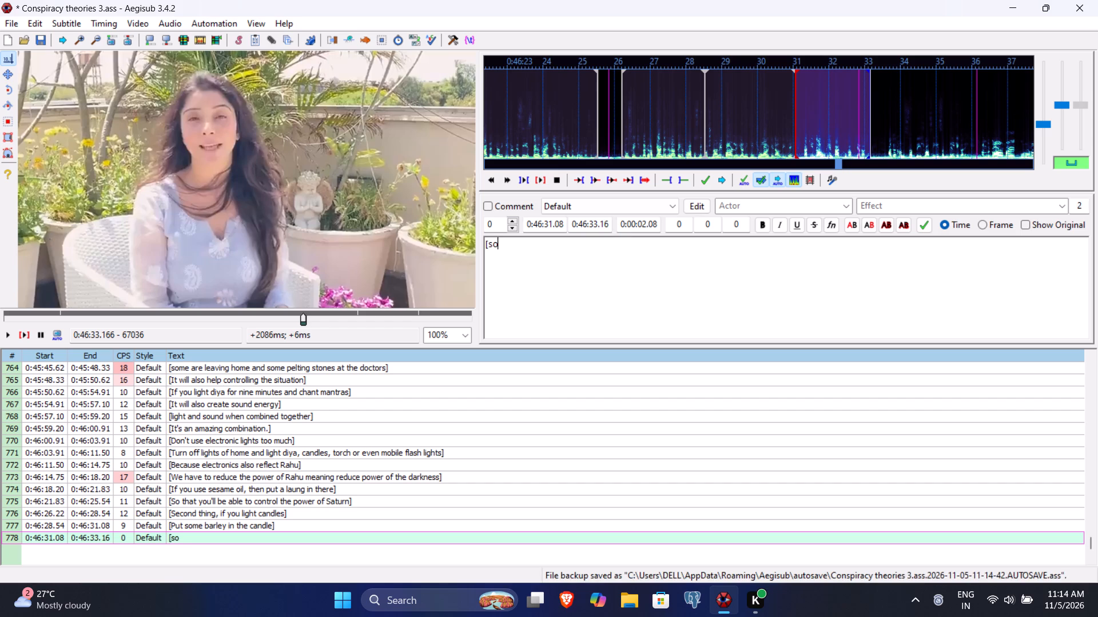
key("BackSpace")
key("BackSpace")
type("So that Rahu")
type("'s impa")
type("ce wil")
key("BackSpace")
key("BackSpace")
key("BackSpace")
key("BackSpace")
key("t")
key("BackSpace")
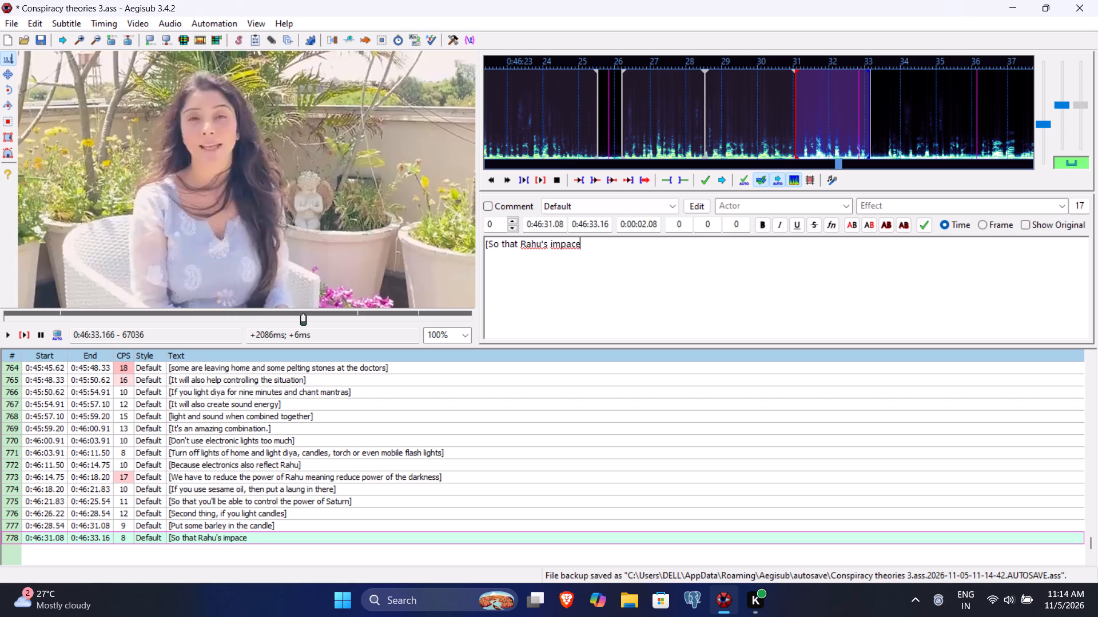
key("BackSpace")
type("t will reduce]")
key("Return")
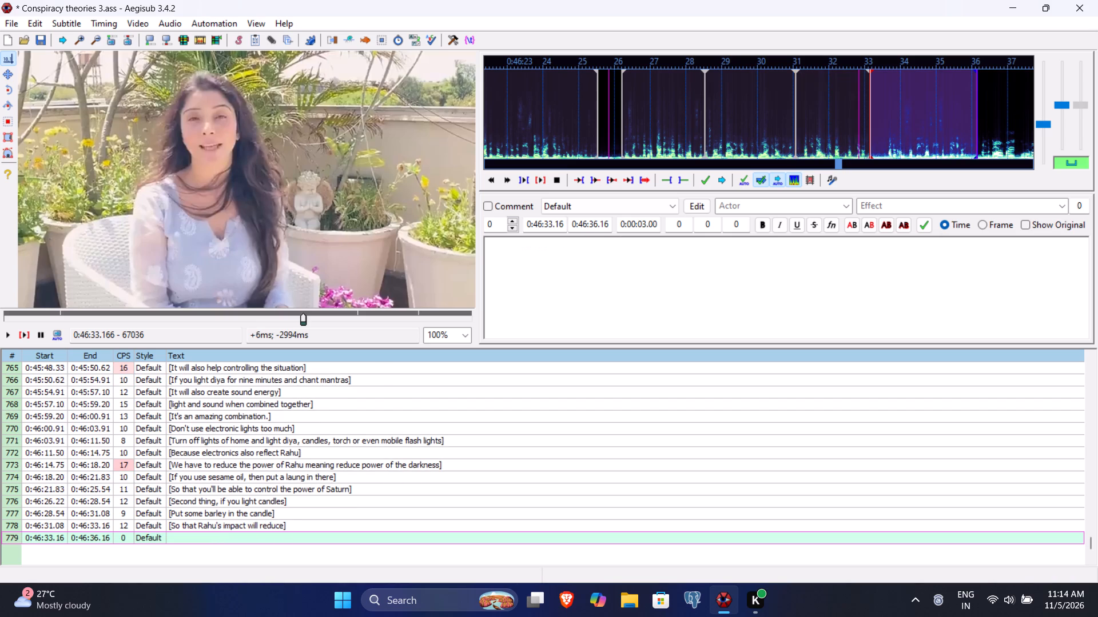
Play back line 779 and set its start time to 0:46:33.65.
left_click(24, 335)
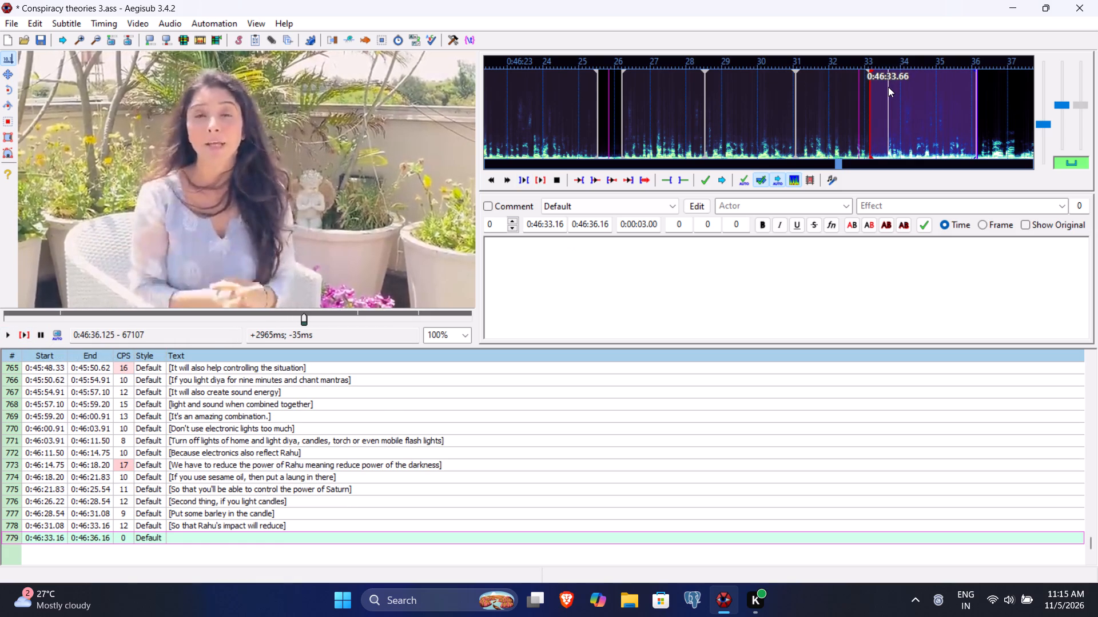
left_click(555, 226)
type("65")
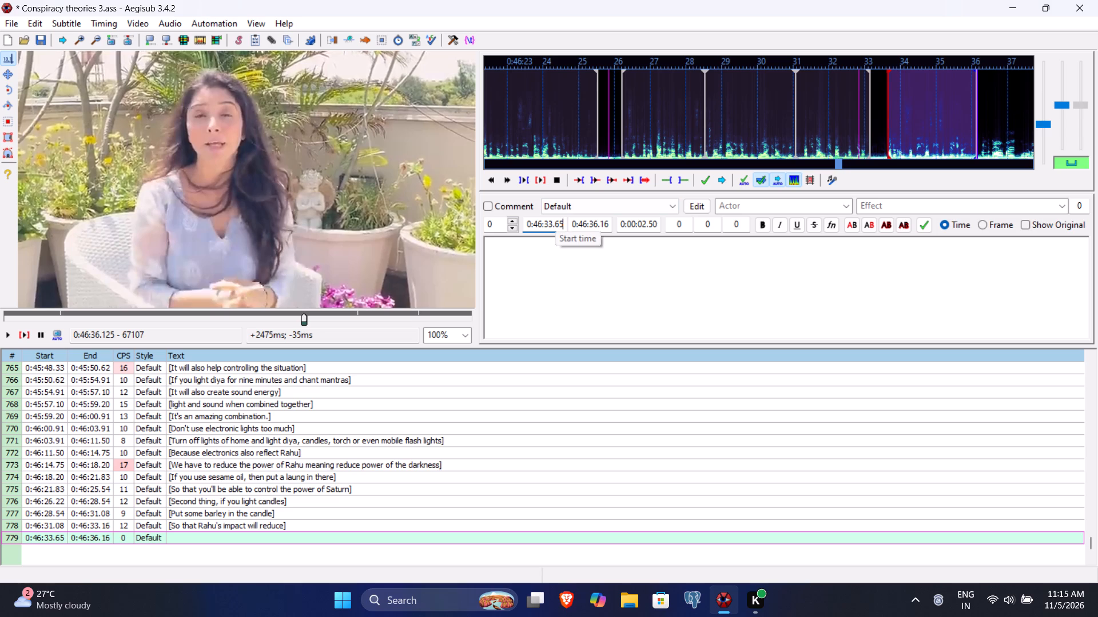
Enter "[If we people of the nation do this together]" as the text of line 779 and commit the line.
left_click(554, 274)
type("[If we")
key("space")
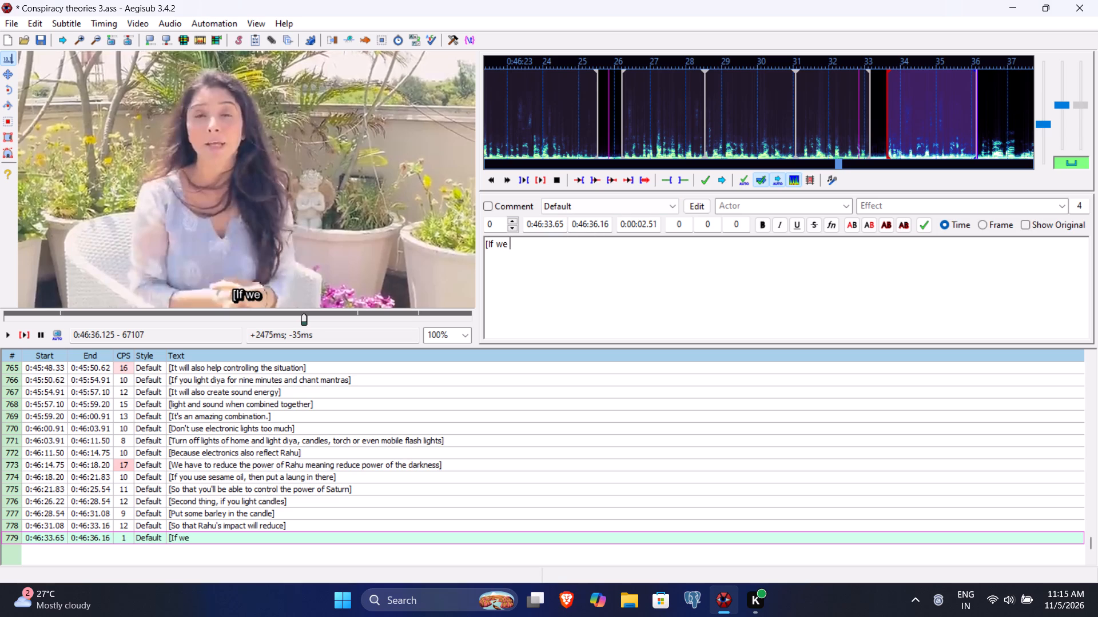
type("people of the nation do thi")
key("space")
key("BackSpace")
type("s together]")
key("Return")
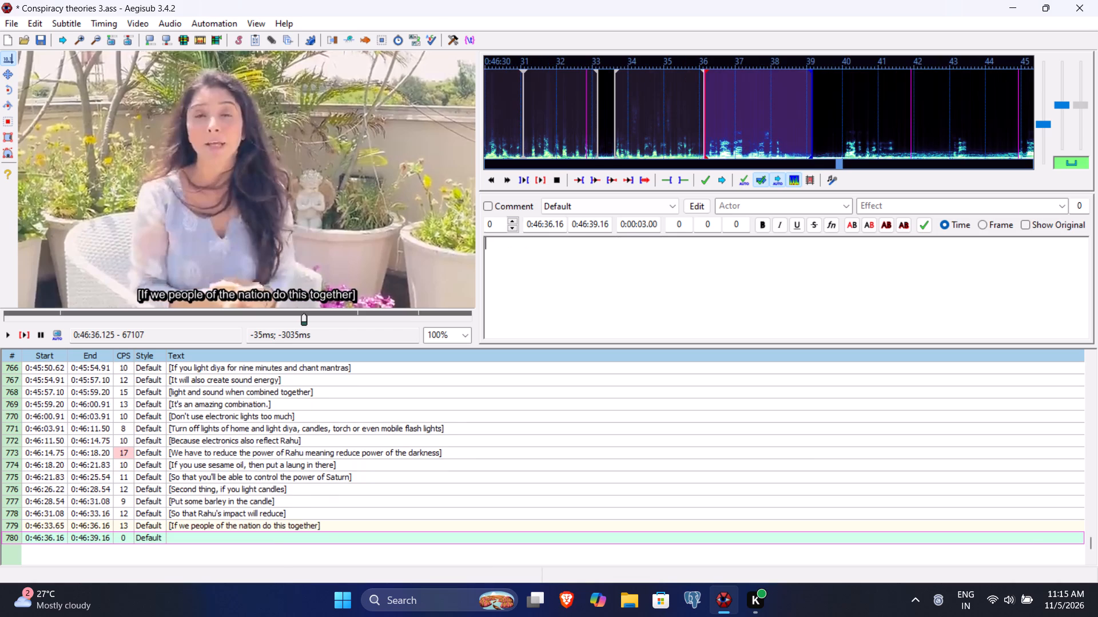
Play back line 780, enter "[The darkness or the Corona crisis]" as its text and commit the line.
left_click(27, 332)
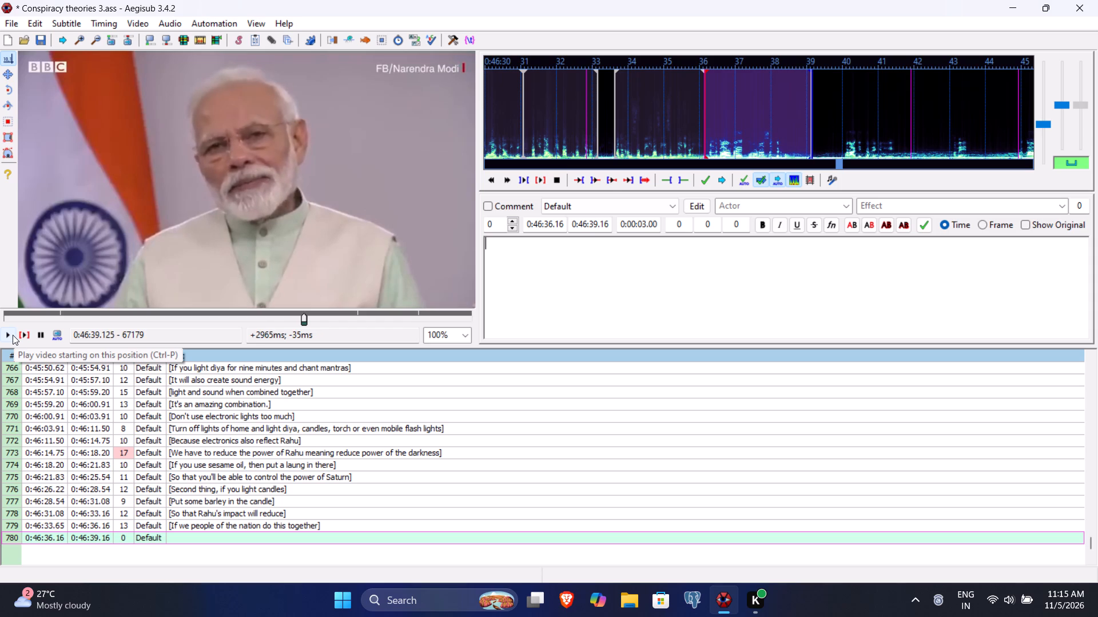
key("bracketleft")
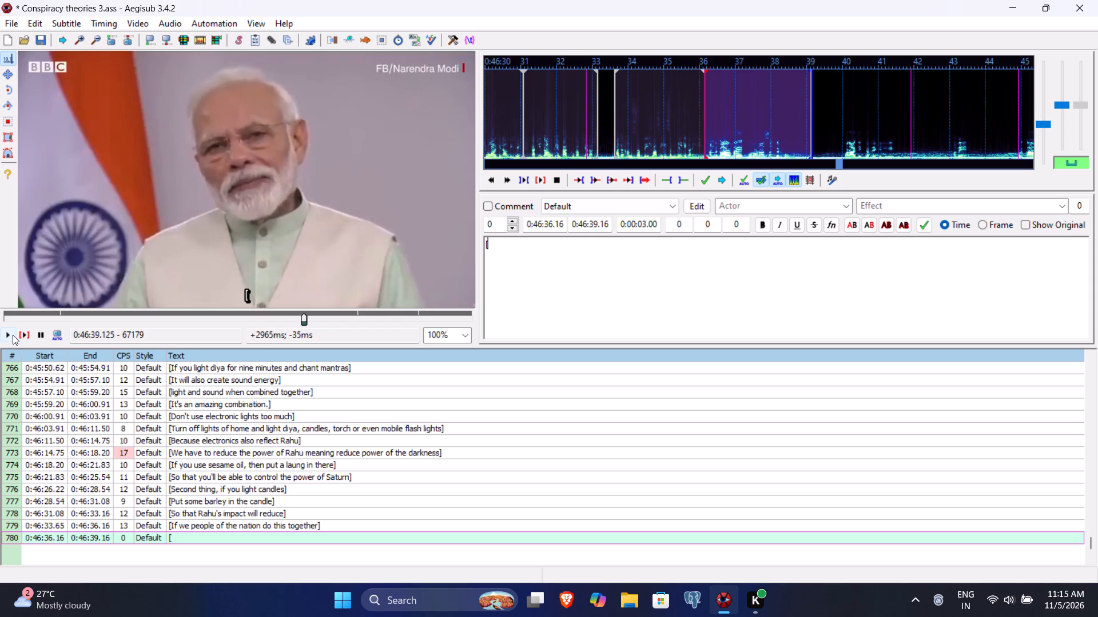
type("The dar")
type("kness or the Corono")
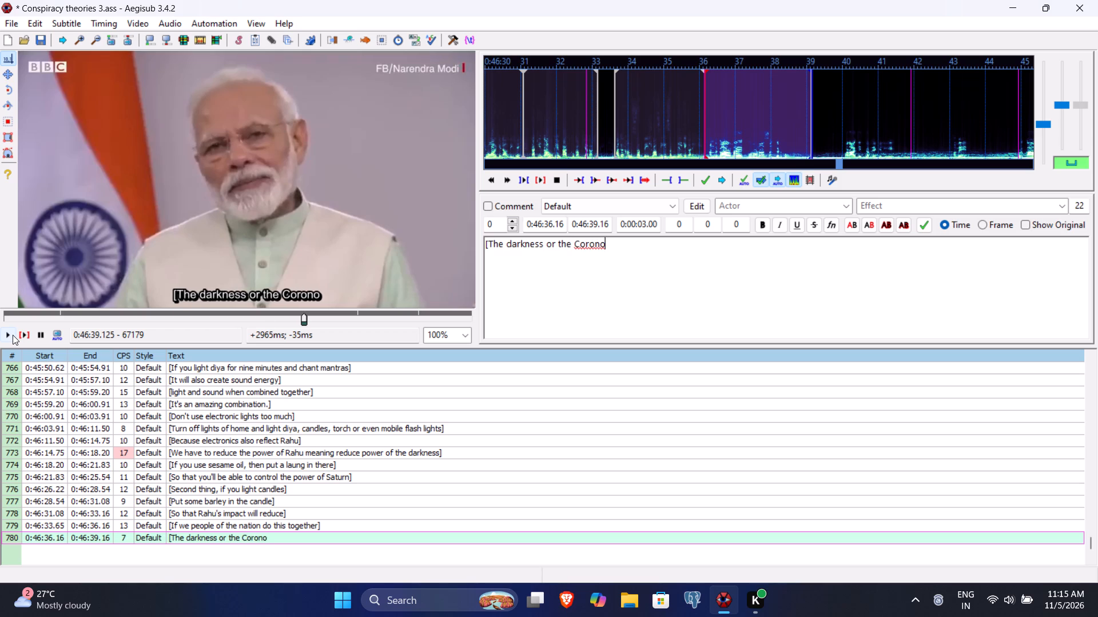
key("BackSpace")
type("a crisis")
key("bracketright")
key("Return")
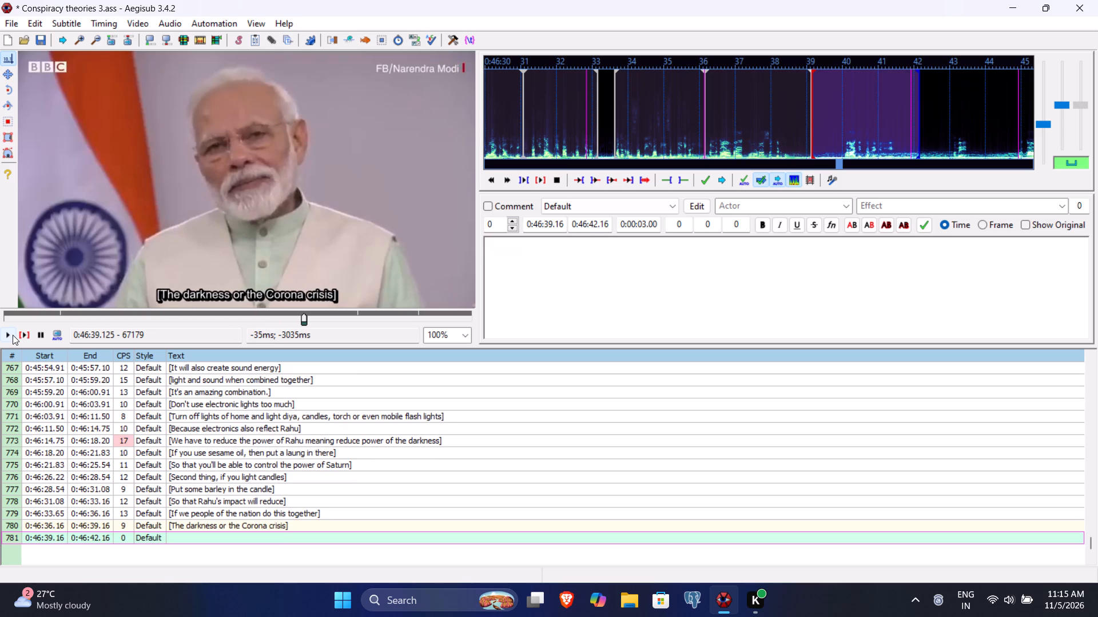
Play back line 781 and set its start time to 0:46:40.05.
left_click(18, 335)
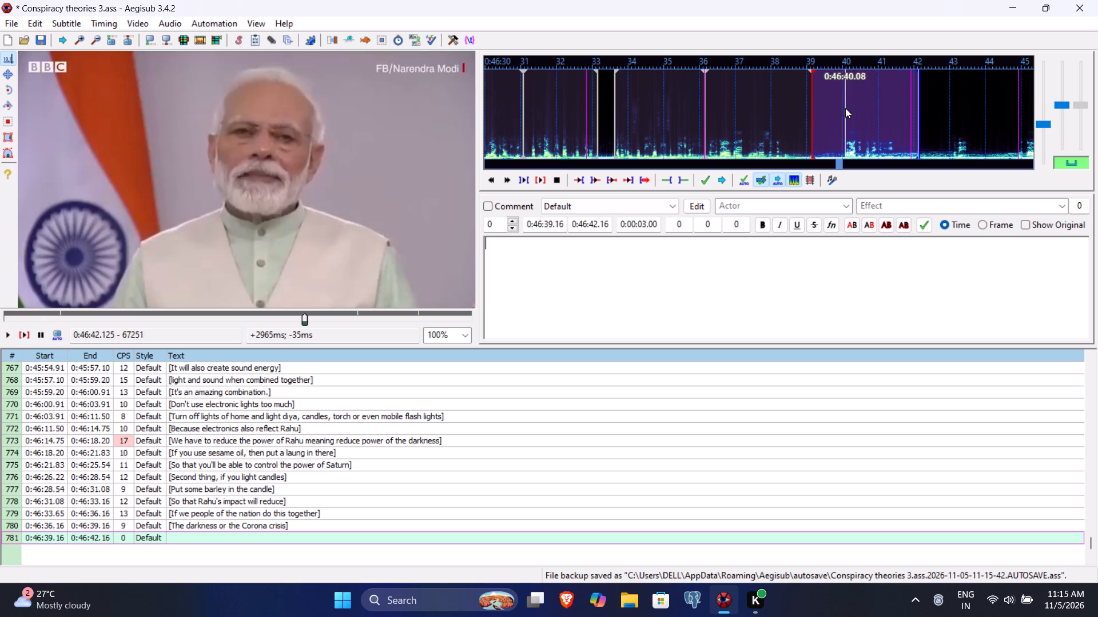
left_click(543, 223)
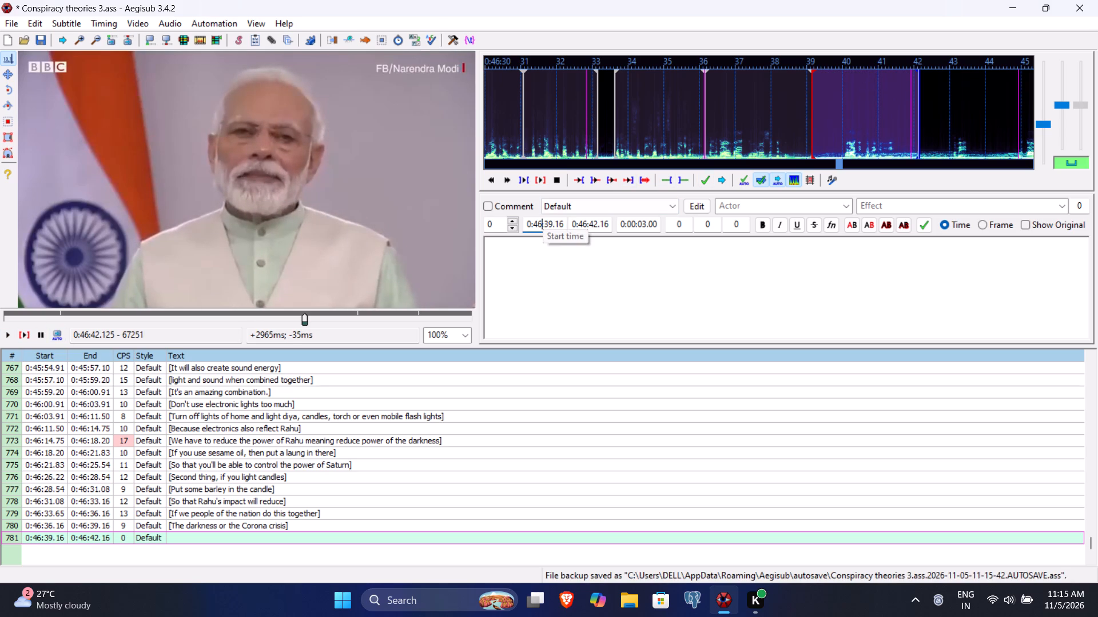
type("4005")
Enter "[to defeat it]" as the text of line 781 and commit the line.
left_click(546, 300)
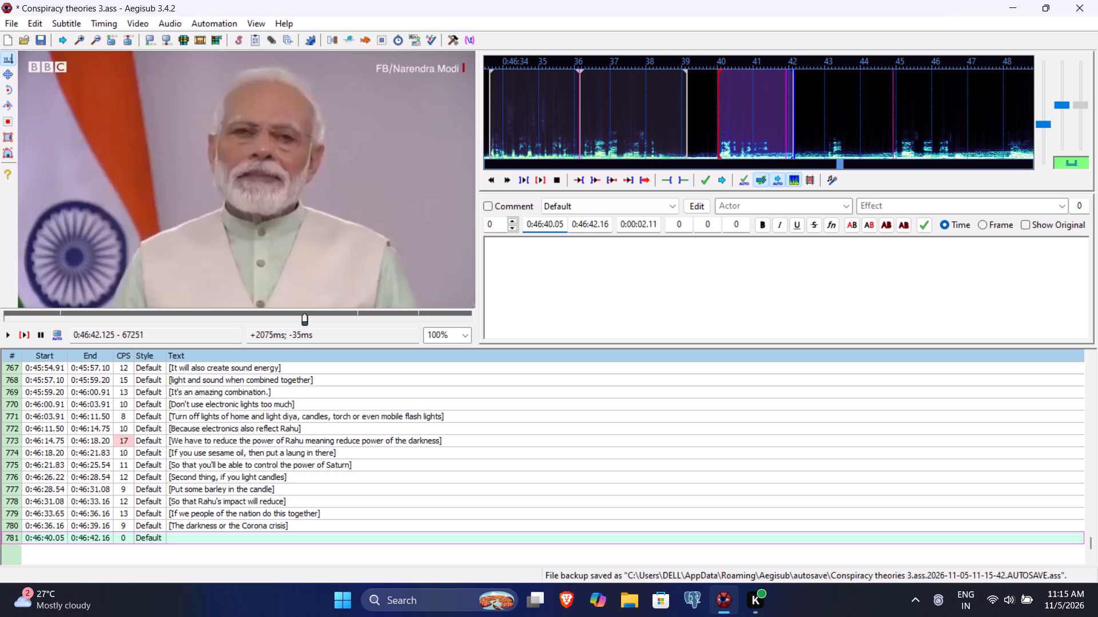
type("[to defeat it")
key("bracketright")
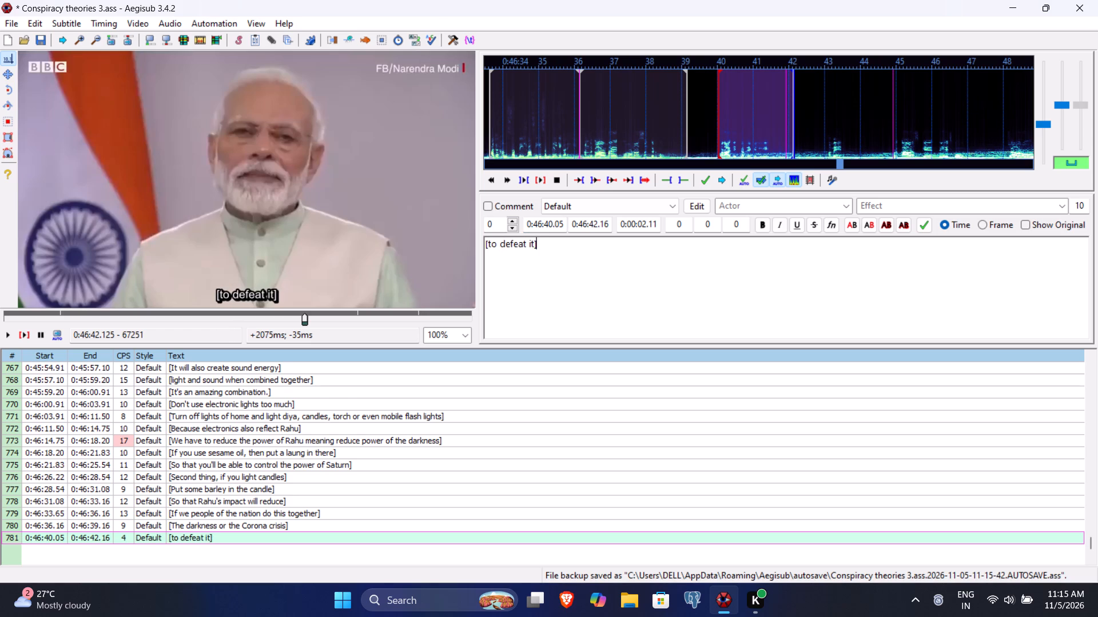
key("Return")
Play back line 782 and the video following it, and set the line's end time to 0:46:50.70.
left_click(28, 334)
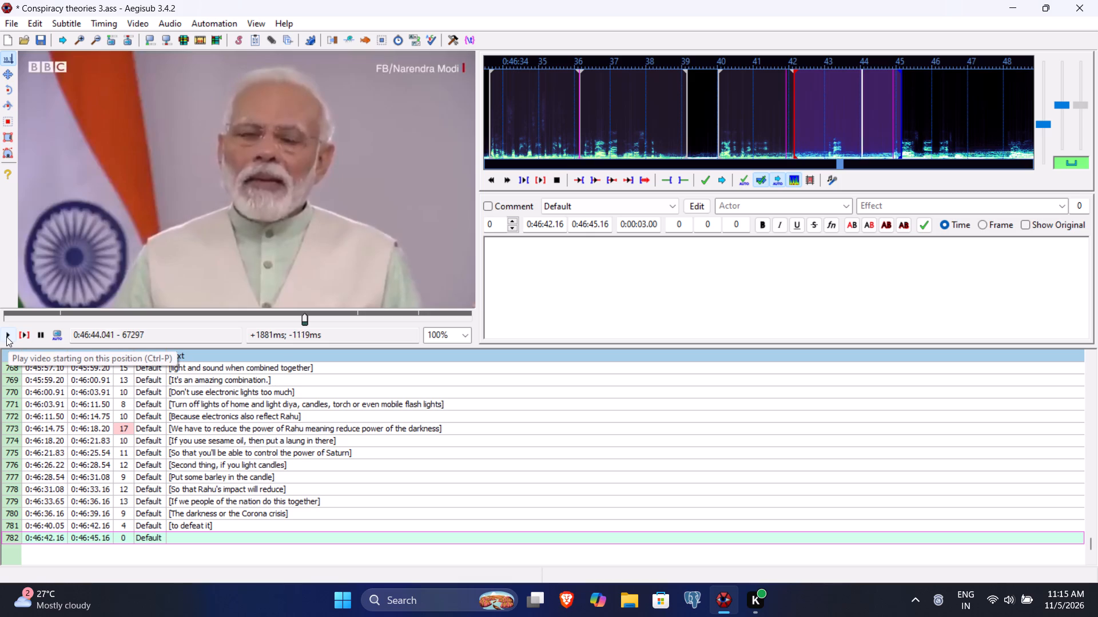
left_click(6, 336)
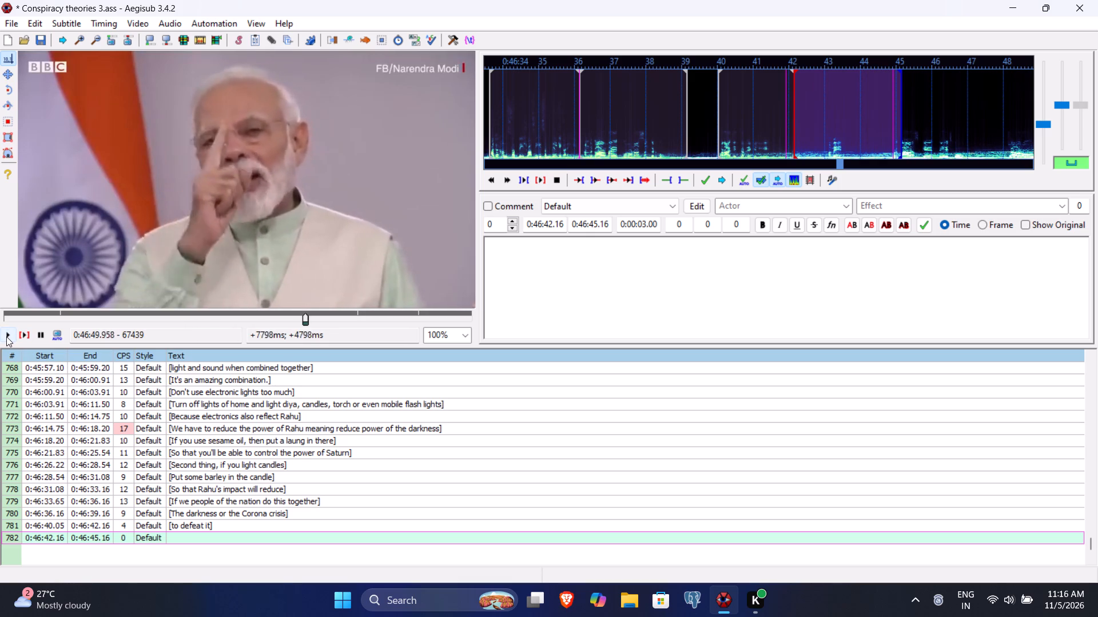
left_click(6, 336)
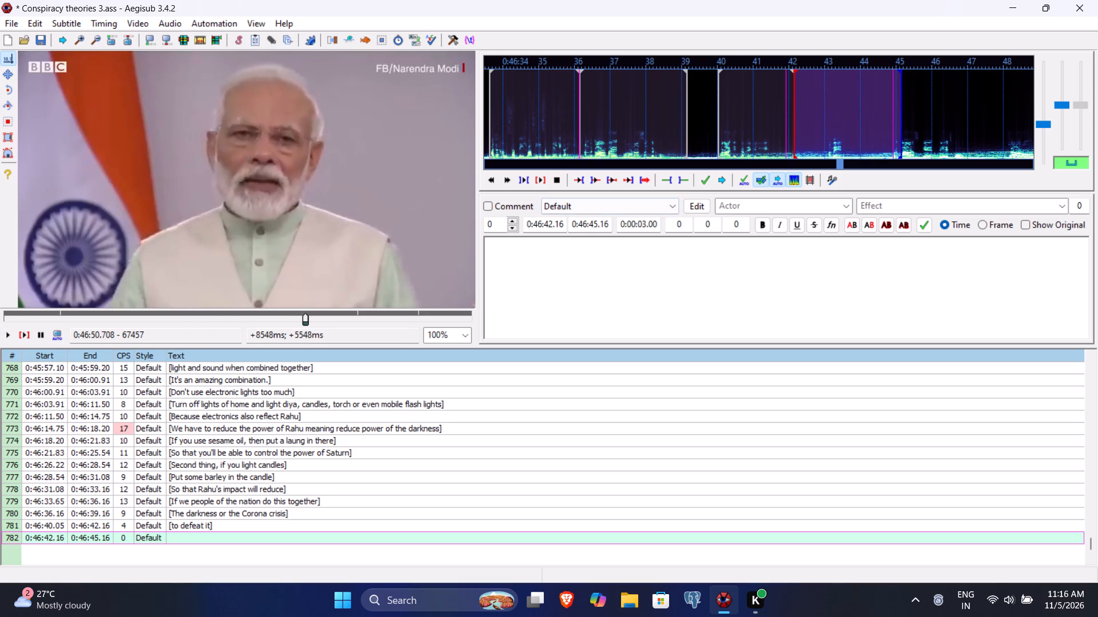
left_click(584, 227)
type("50")
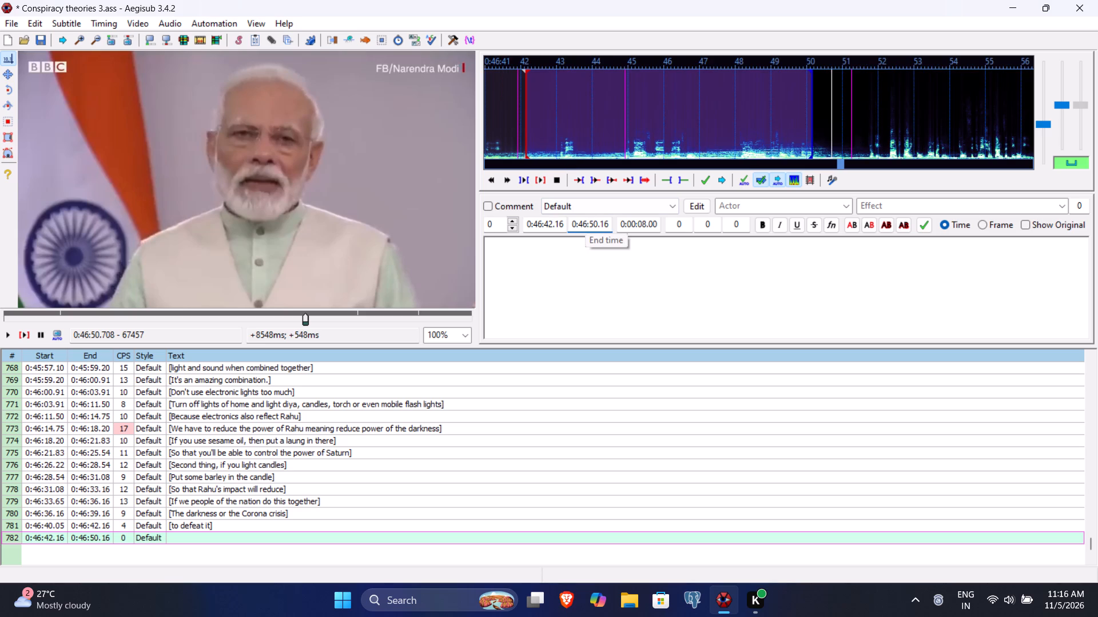
type("70")
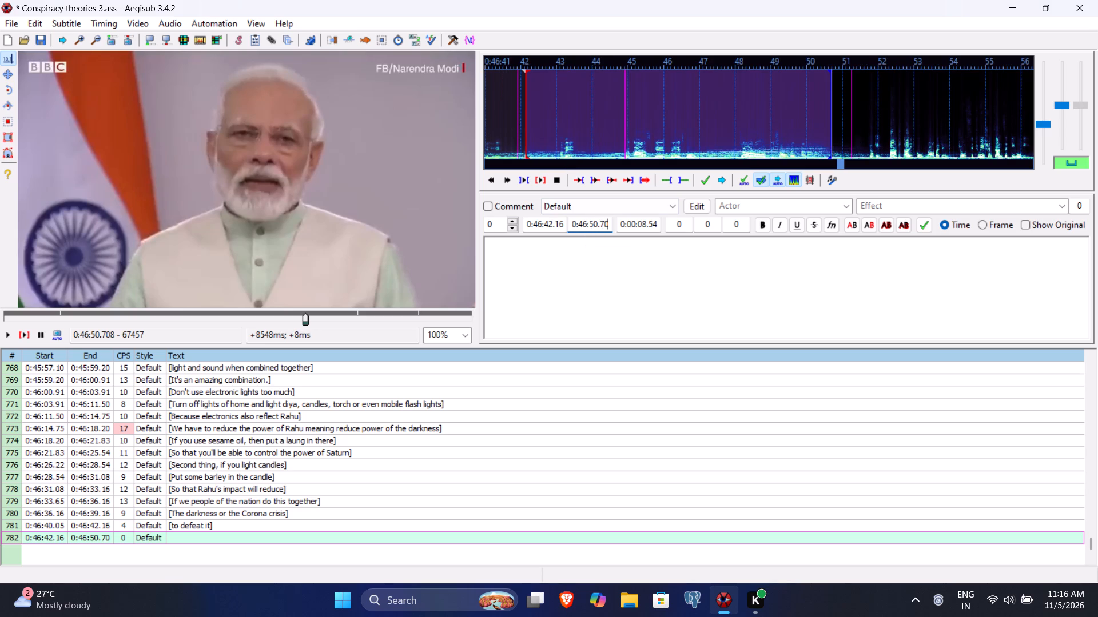
Enter "[We have to spread light in all of the direction.]" as the text of line 782, commit it and save the subtitle file.
left_click(575, 265)
type("[We have to")
key("space")
type("spread lig")
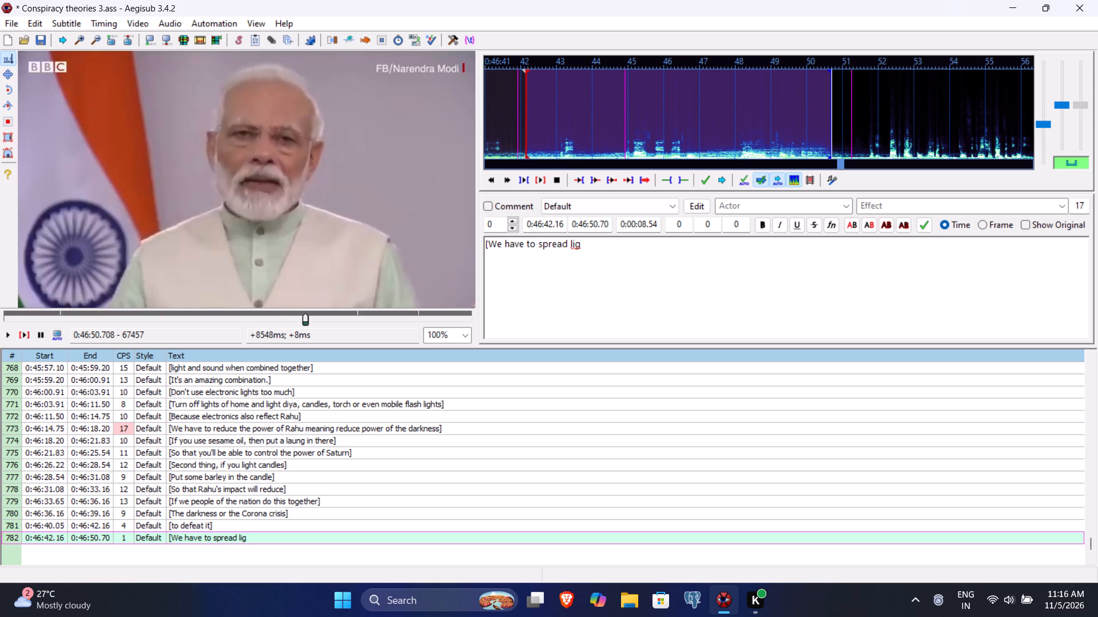
key("t")
key("BackSpace")
type("ht in all of the direction")
type(".]")
key("Return")
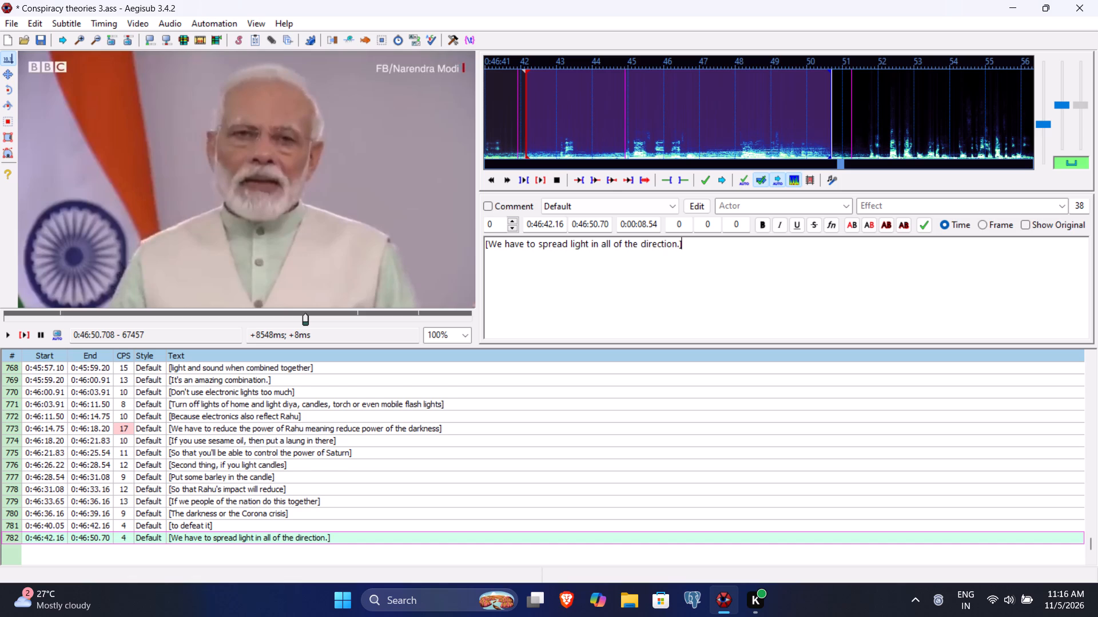
key("ctrl+s")
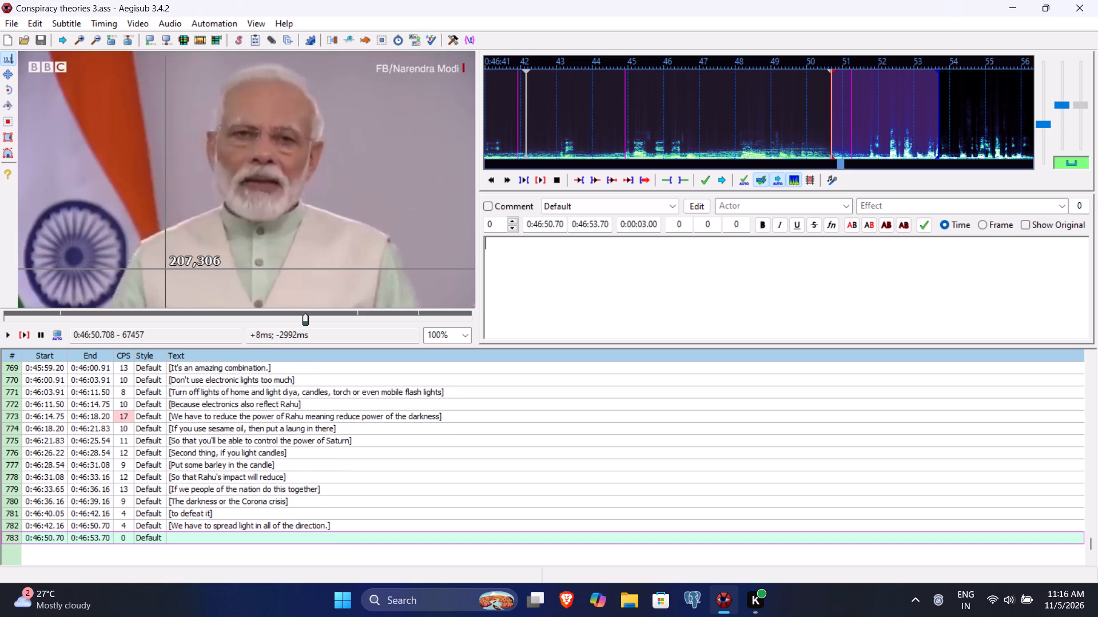
Play back line 783 and set its start time to 0:46:51.78.
left_click(18, 331)
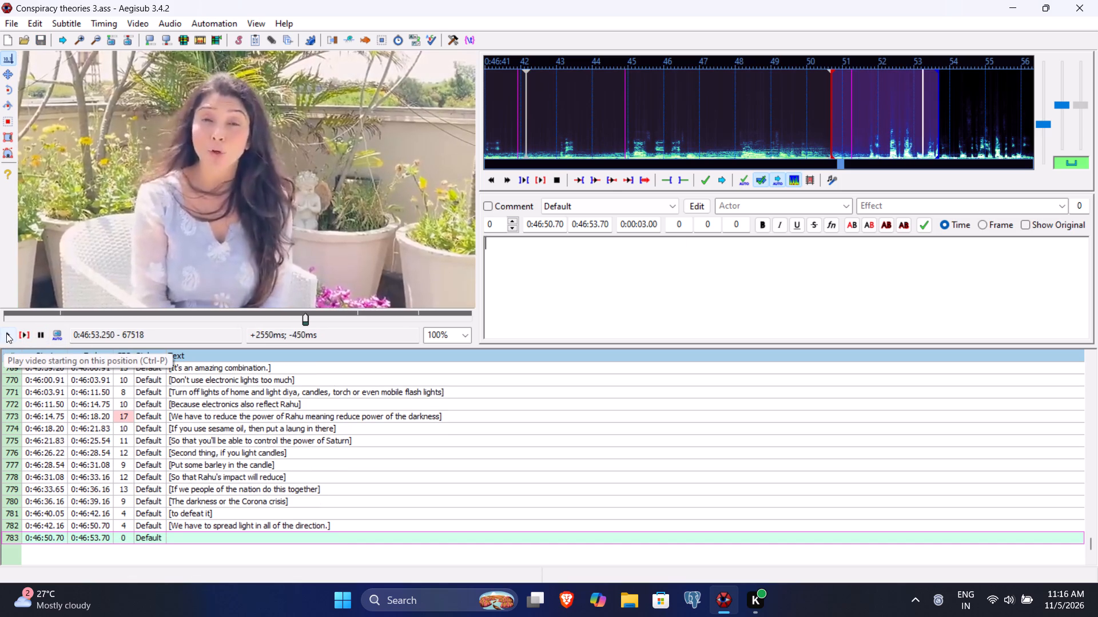
left_click(6, 333)
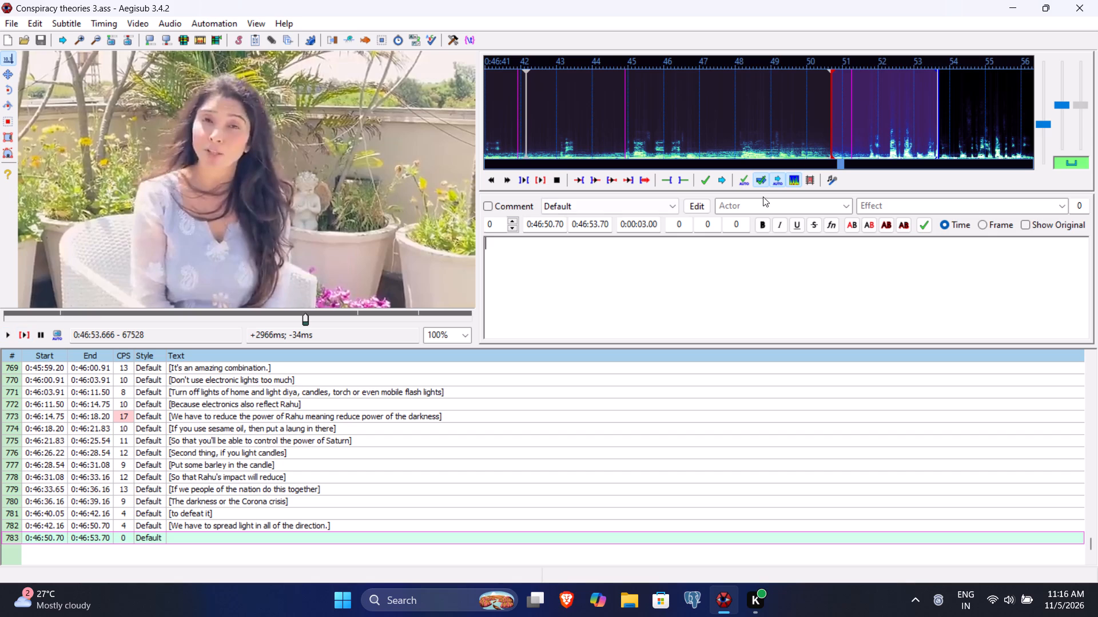
left_click(547, 225)
type("178")
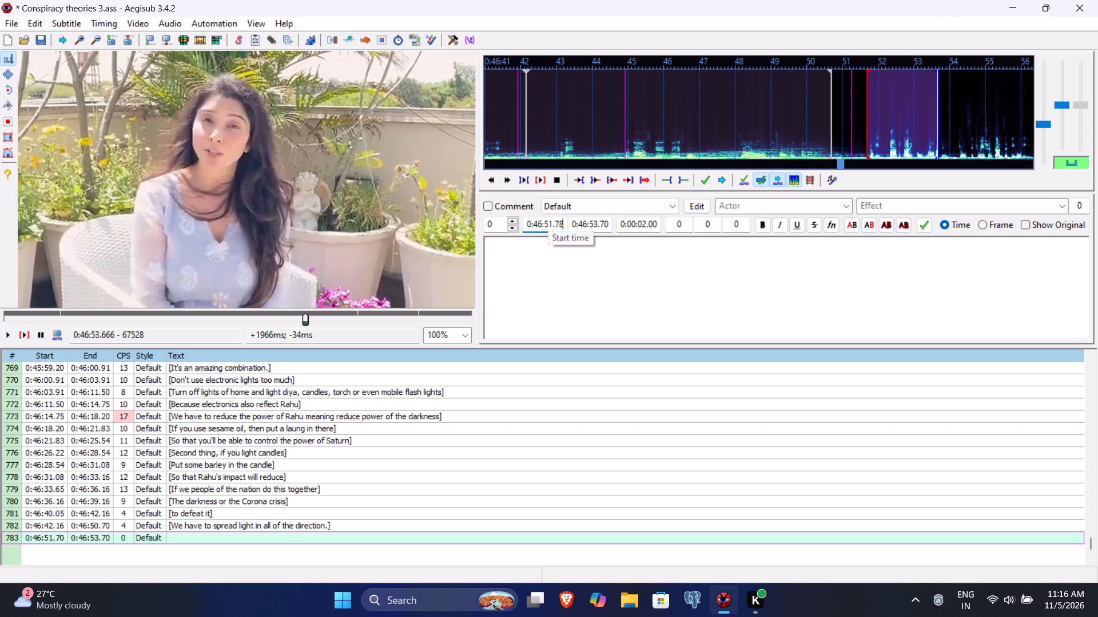
Enter "[Because on 5th April]" as the text of line 783 and commit the line.
left_click(539, 267)
key("bracketleft")
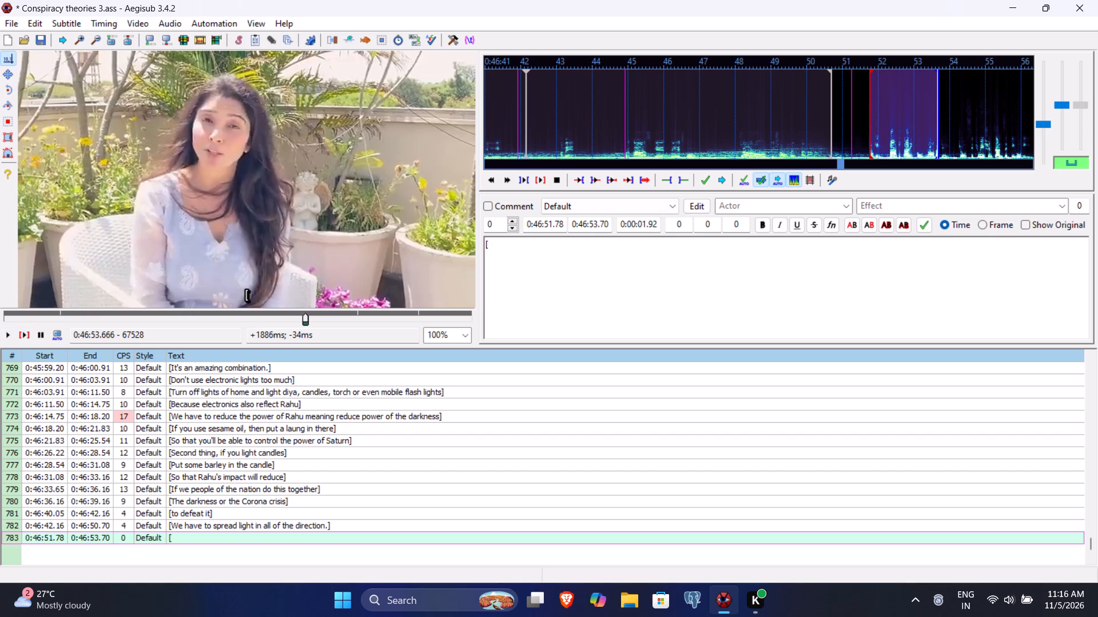
type("Because on 5th April")
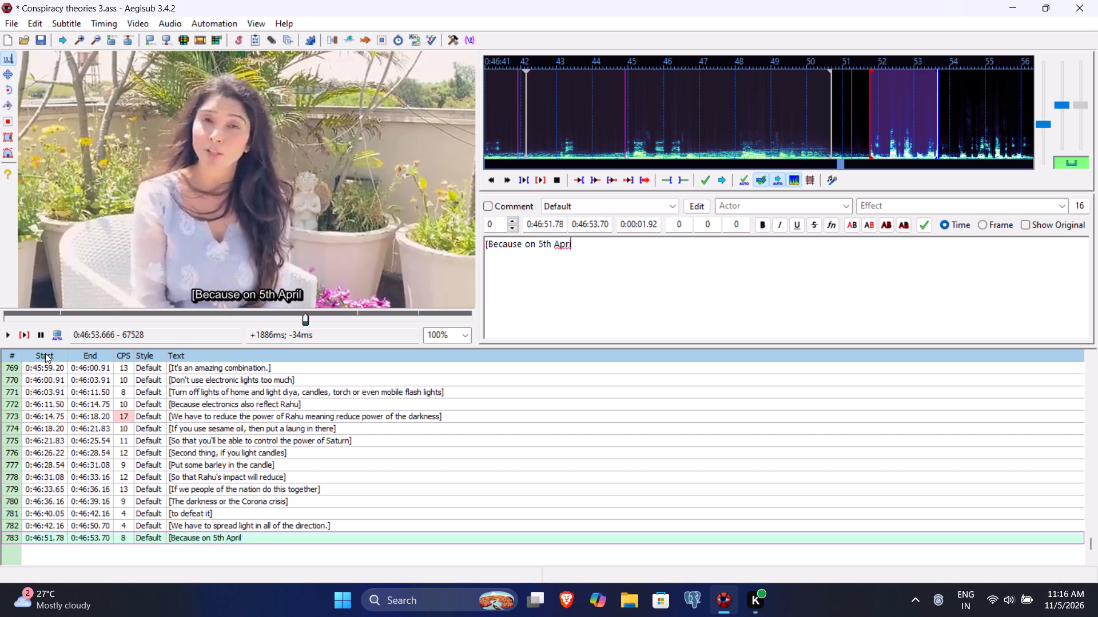
key("bracketright")
key("Return")
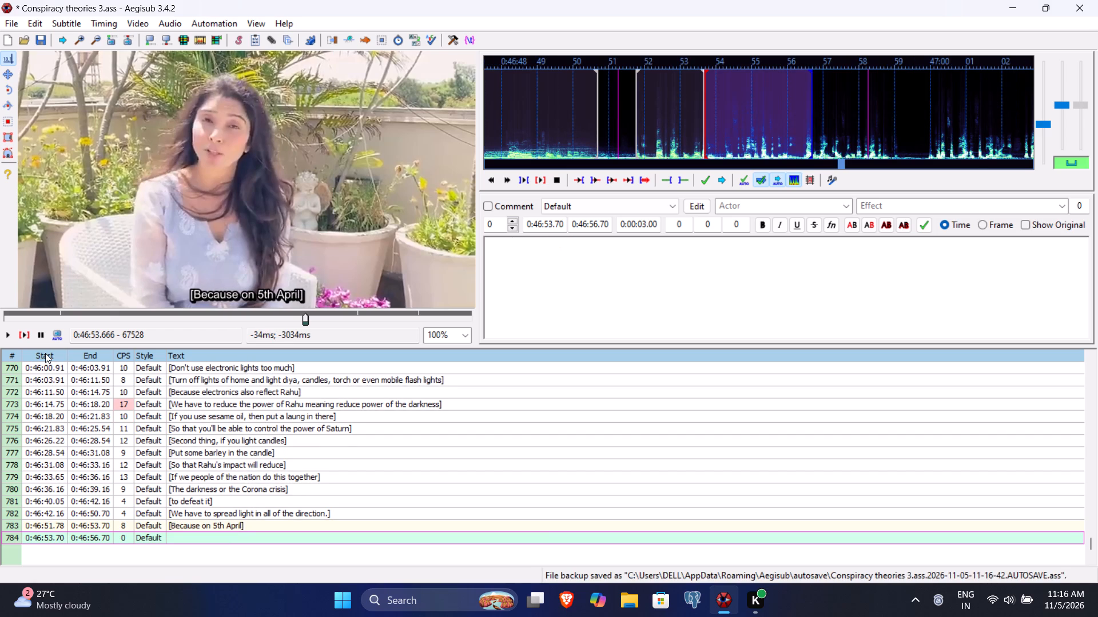
Play back line 784 and set its end time to 0:46:56.37 and its start time to 0:46:54.30.
left_click(25, 332)
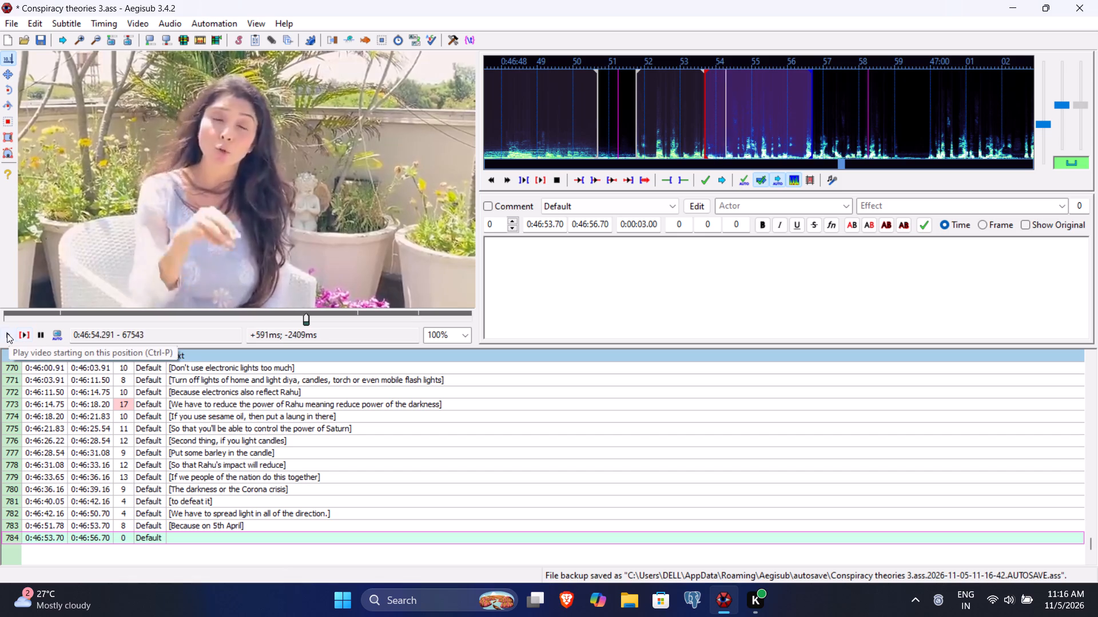
left_click(7, 333)
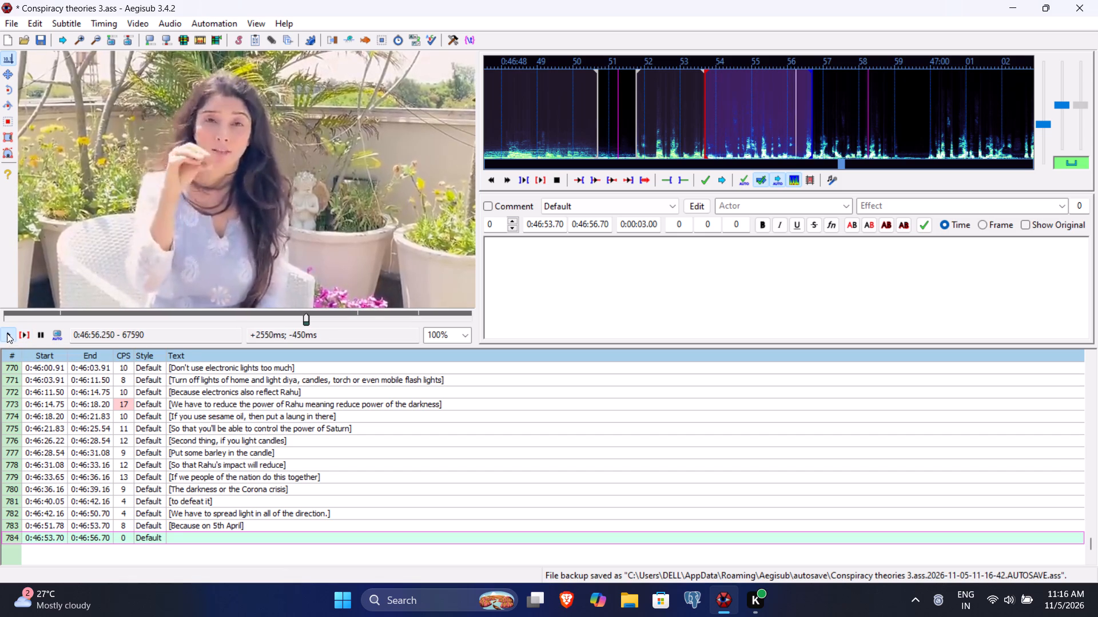
left_click(599, 226)
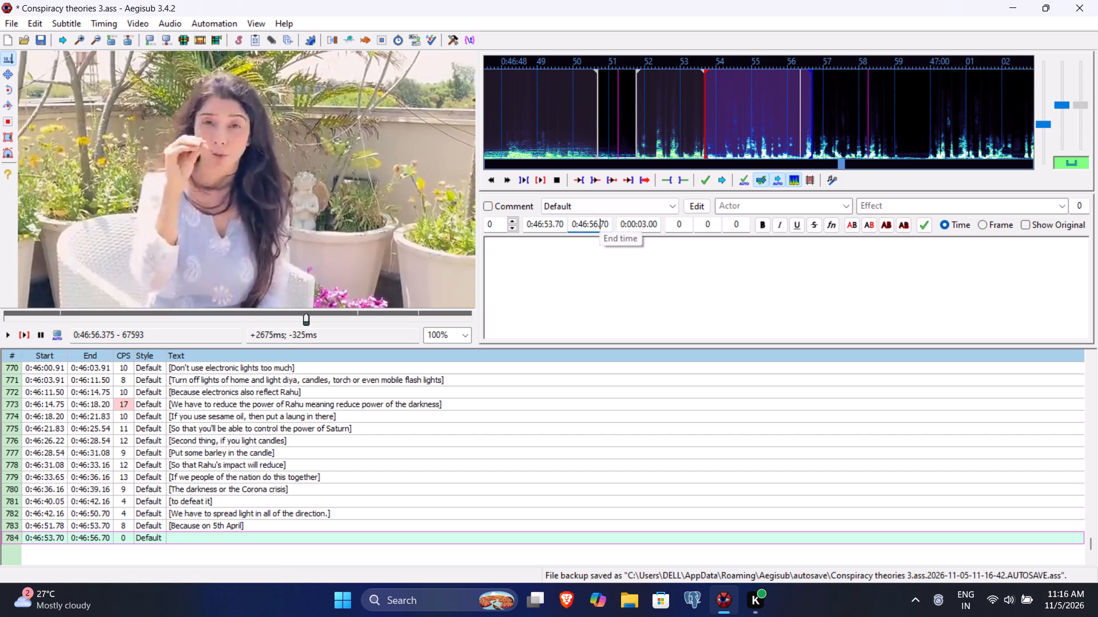
type("37")
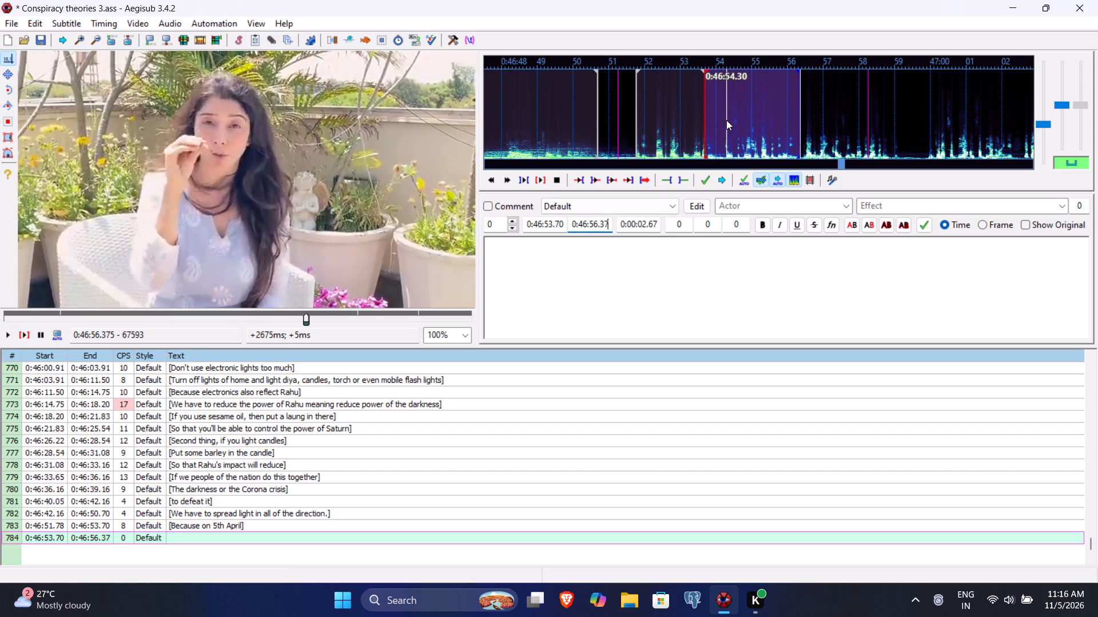
left_click(548, 226)
type("430")
Replay line 784, enter "[the situation of the transit will be]" as its text and commit the line.
left_click(528, 279)
key("bracketleft")
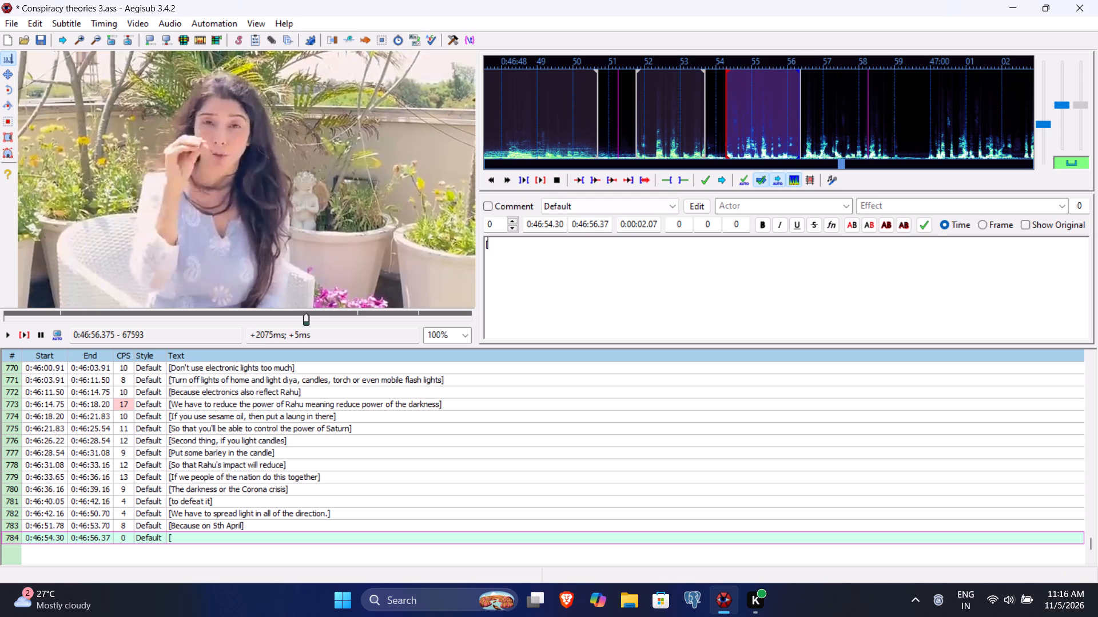
left_click(25, 334)
type("the situation of the transit will be")
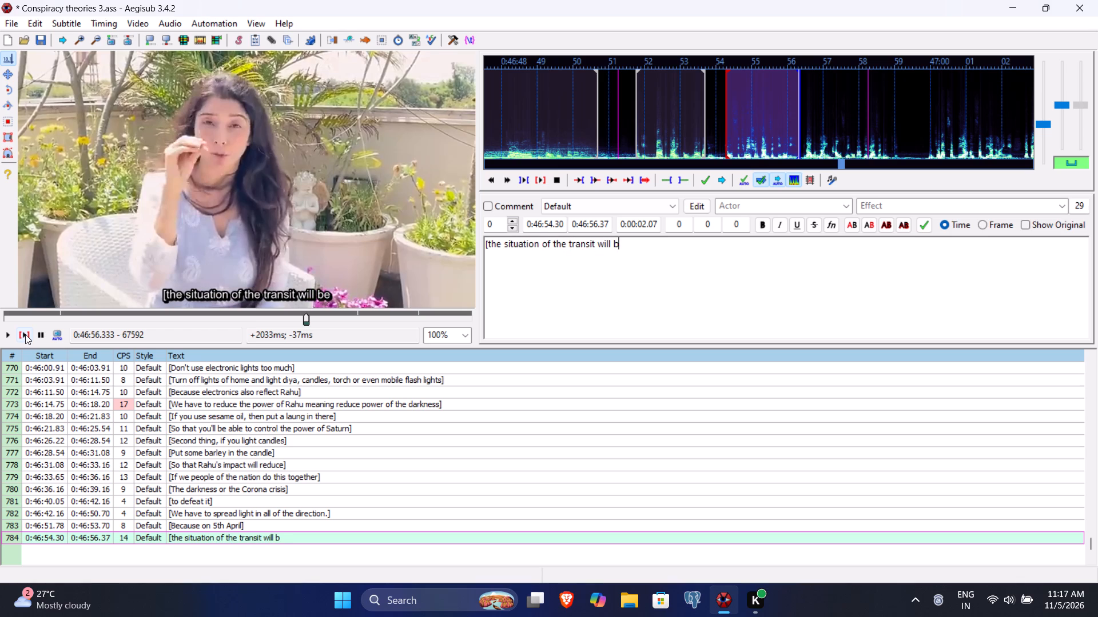
key("bracketright")
key("Return")
Play back line 785 and set its end time to 0:46:59.00.
left_click(25, 334)
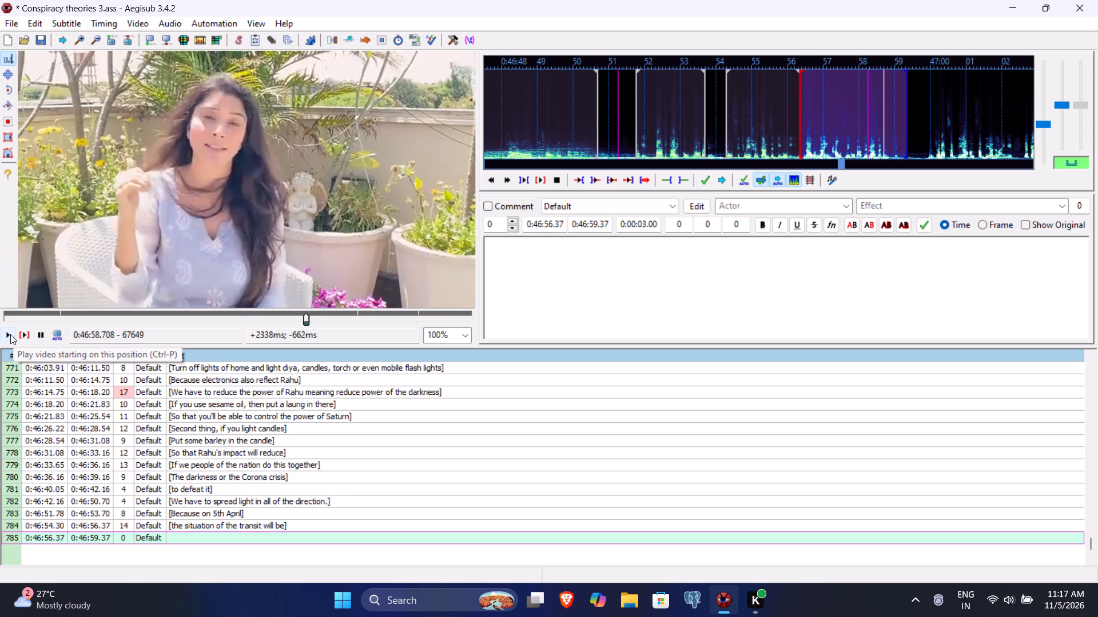
left_click(10, 334)
left_click(596, 222)
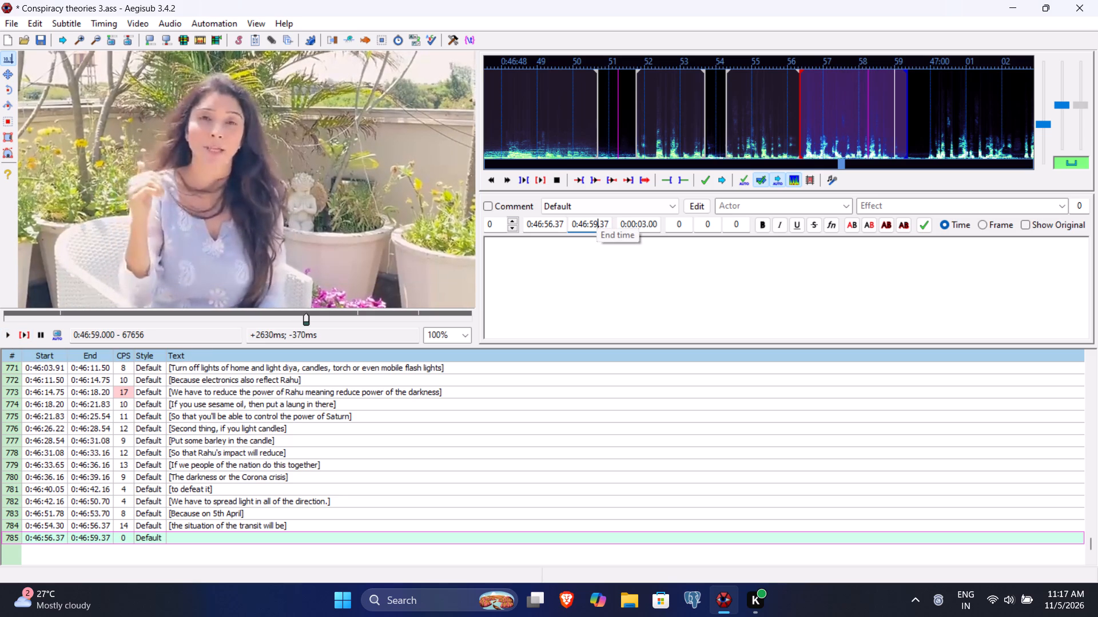
type("00")
Enter "[Rahu will be in 9th something]" as the text of line 785 and commit the line.
left_click(564, 282)
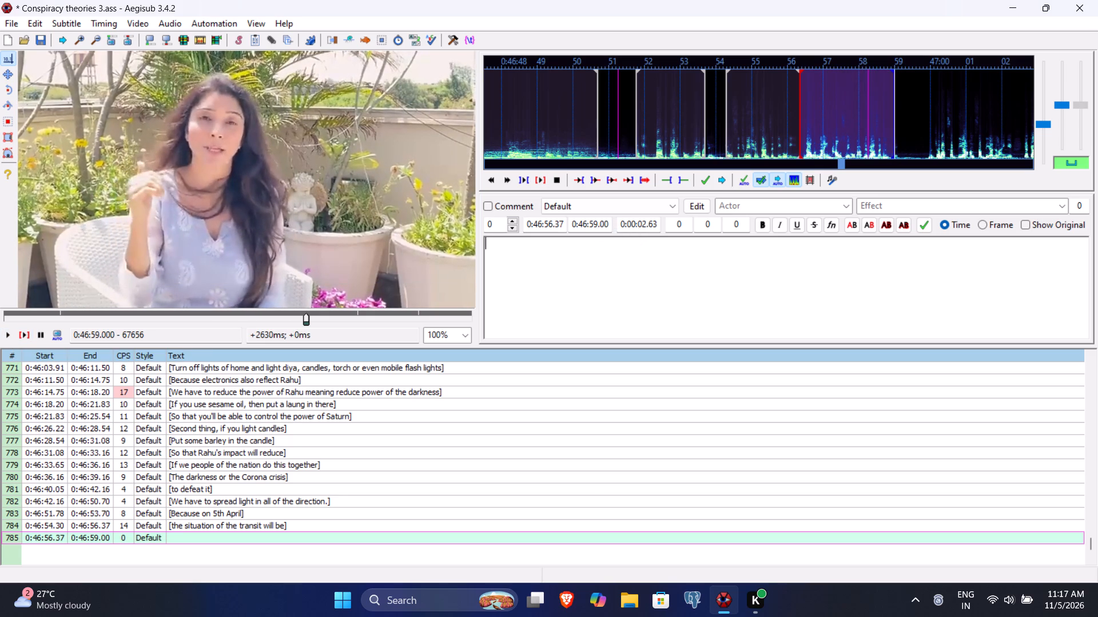
type("[Rahu will be in")
key("space")
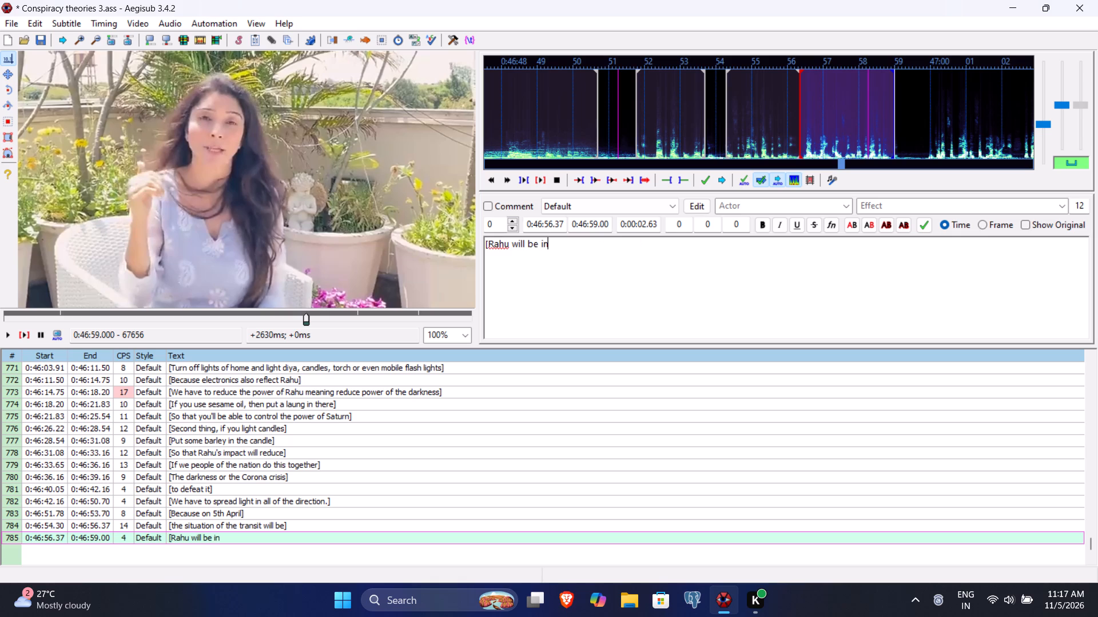
type("9th something]")
key("Return")
Play back line 786 and set its end time to 0:47:02.29 and its start time to 0:46:59.86.
left_click(26, 331)
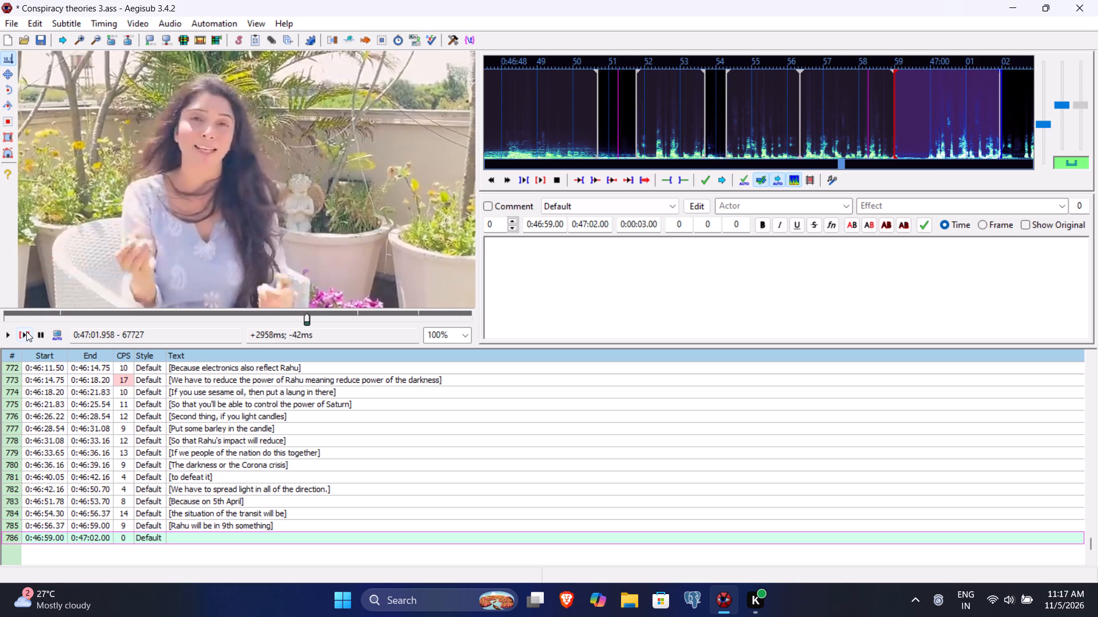
double_click(10, 334)
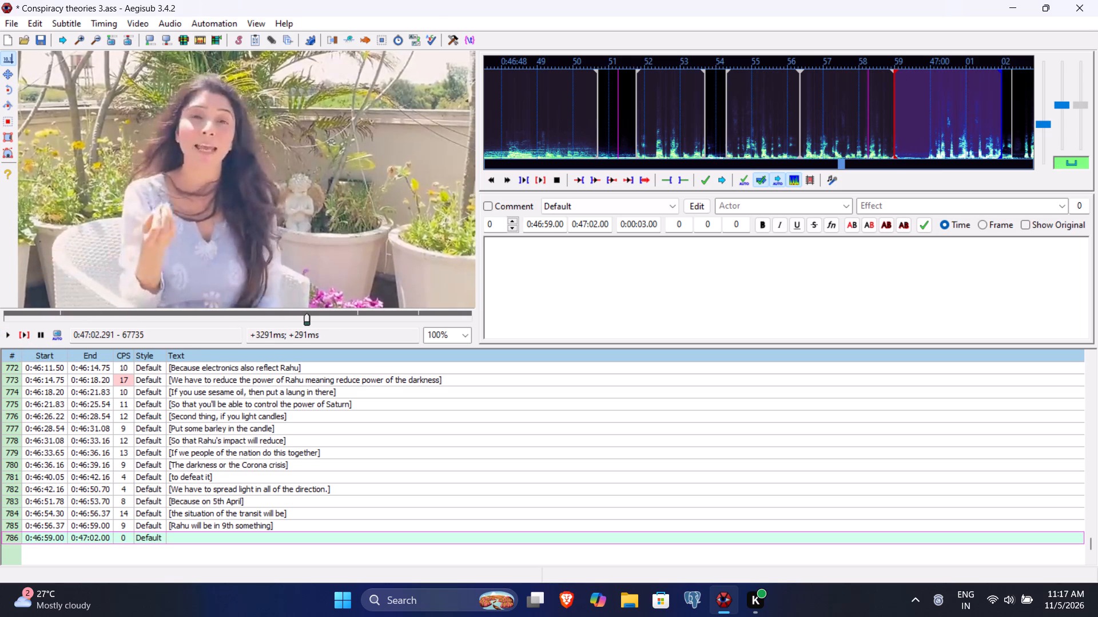
left_click(599, 226)
type("29")
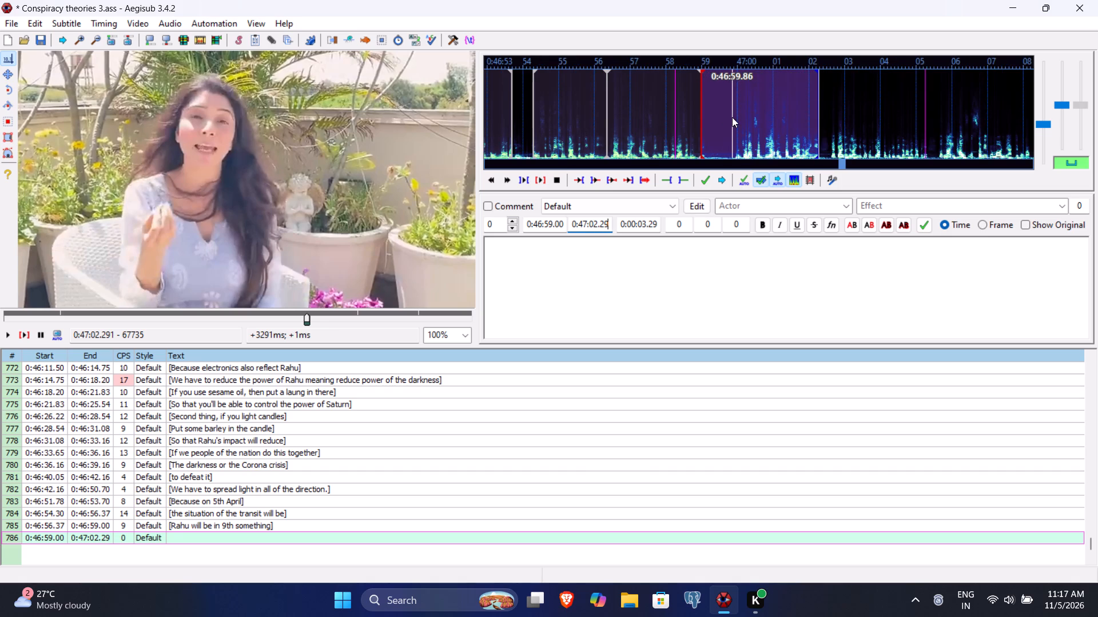
left_click(554, 225)
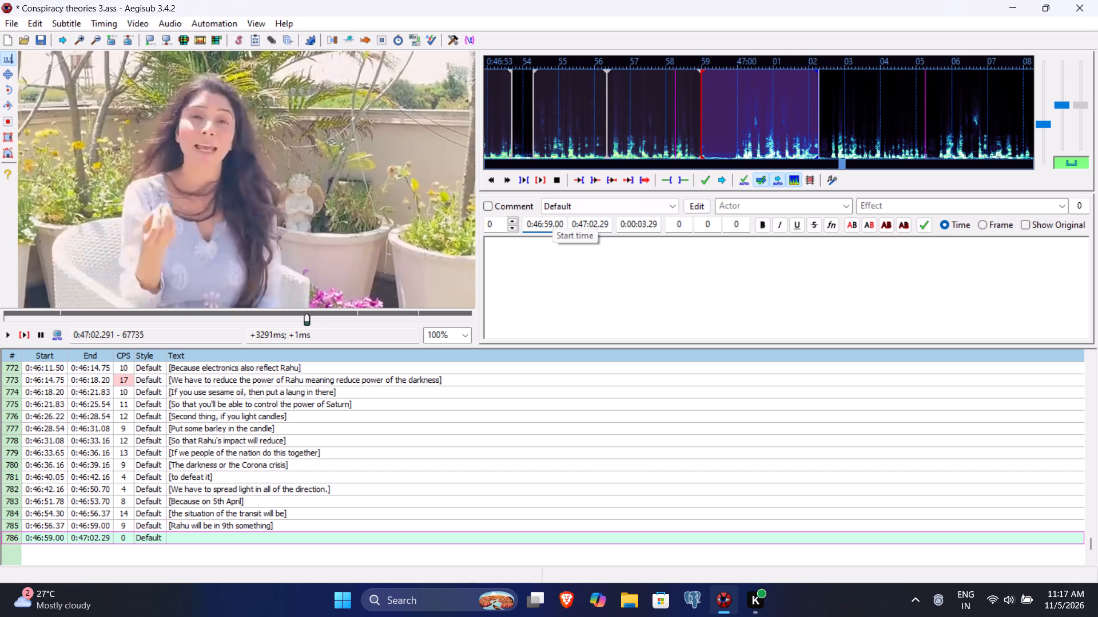
type("86")
Enter "[But when we all will light a diya]" as the text of line 786 and commit the line.
left_click(518, 279)
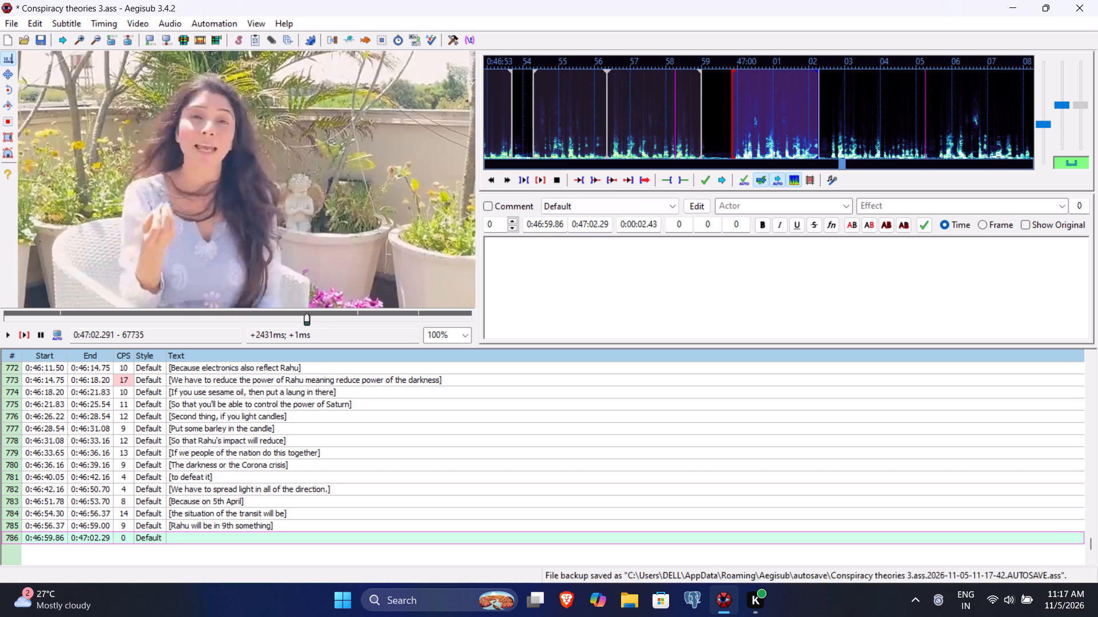
type("[But")
key("space")
type("when we all will light a diya]")
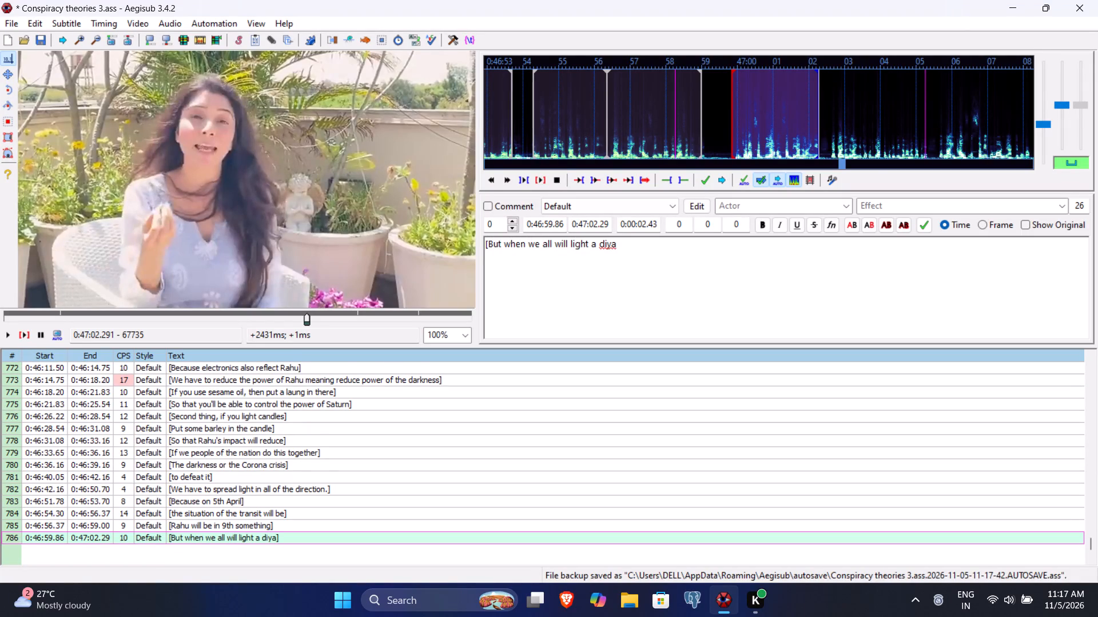
key("Return")
Play back line 787 and set its start time to 0:47:02.62.
left_click(26, 338)
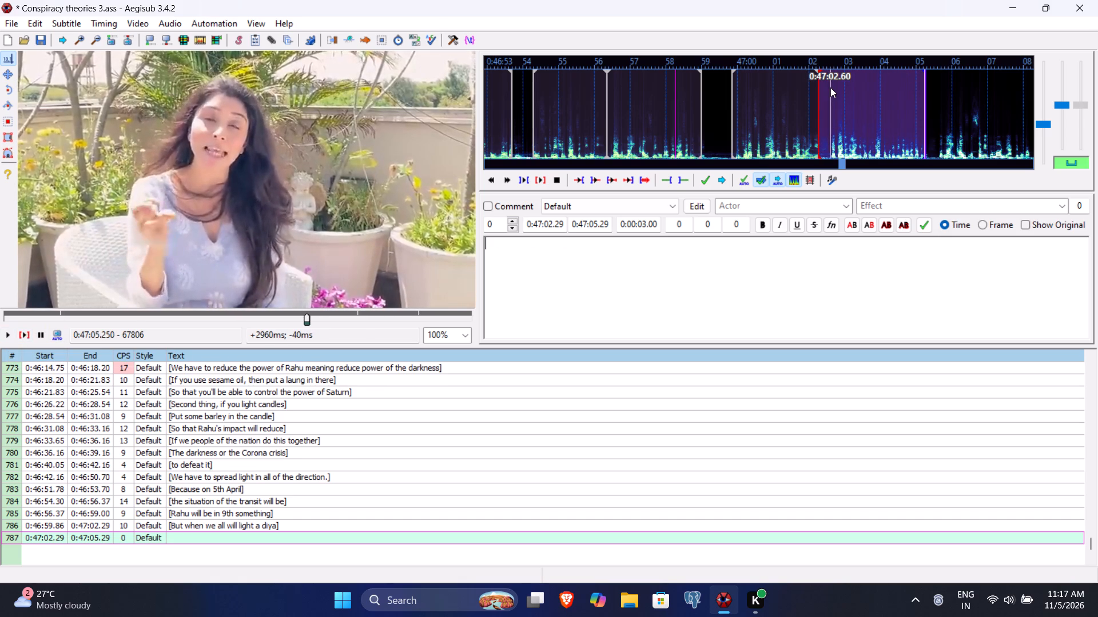
left_click(557, 217)
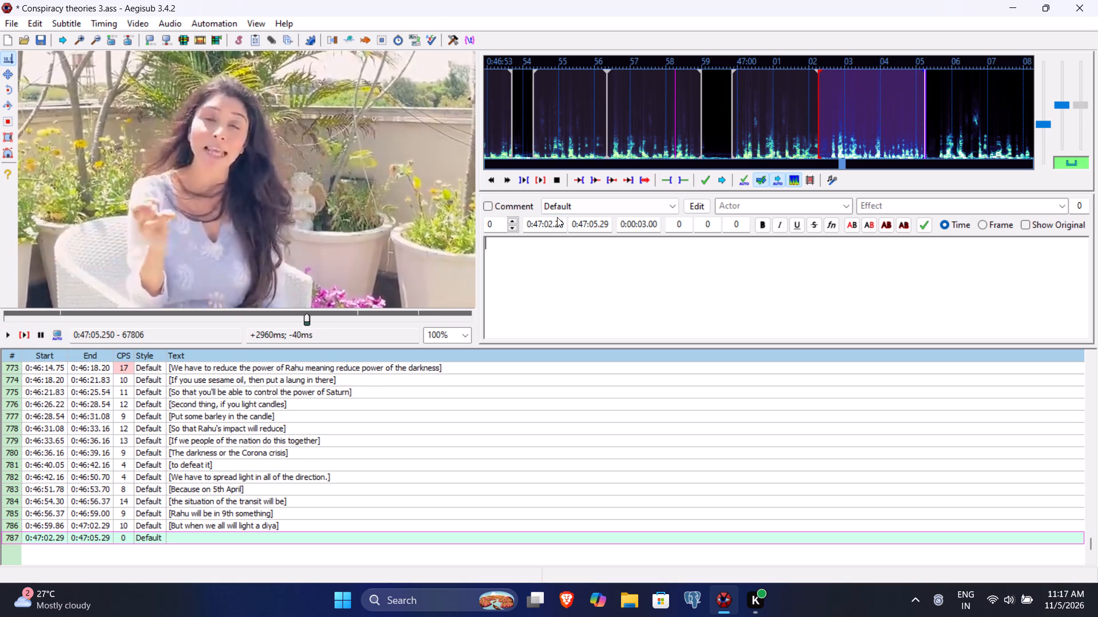
left_click(555, 222)
type("62")
Enter "[or light any candle, whatever you are comfortable in burning]" as the text of line 787 and commit the line.
left_click(537, 290)
type("[or the")
key("space")
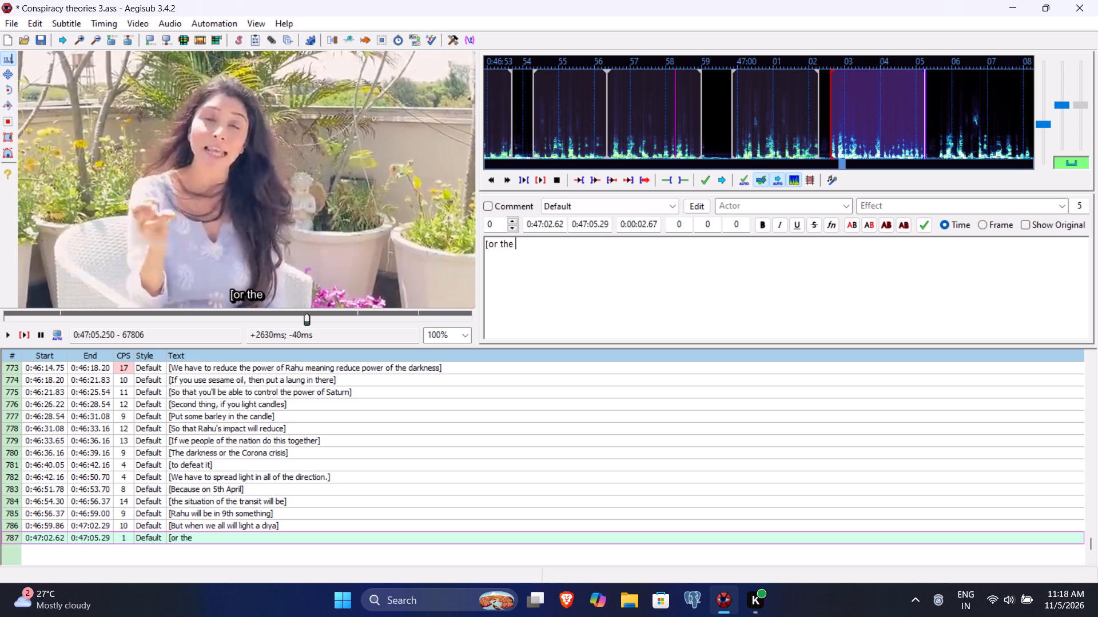
key("BackSpace")
key("BackSpace")
key("BackSpace")
key("BackSpace")
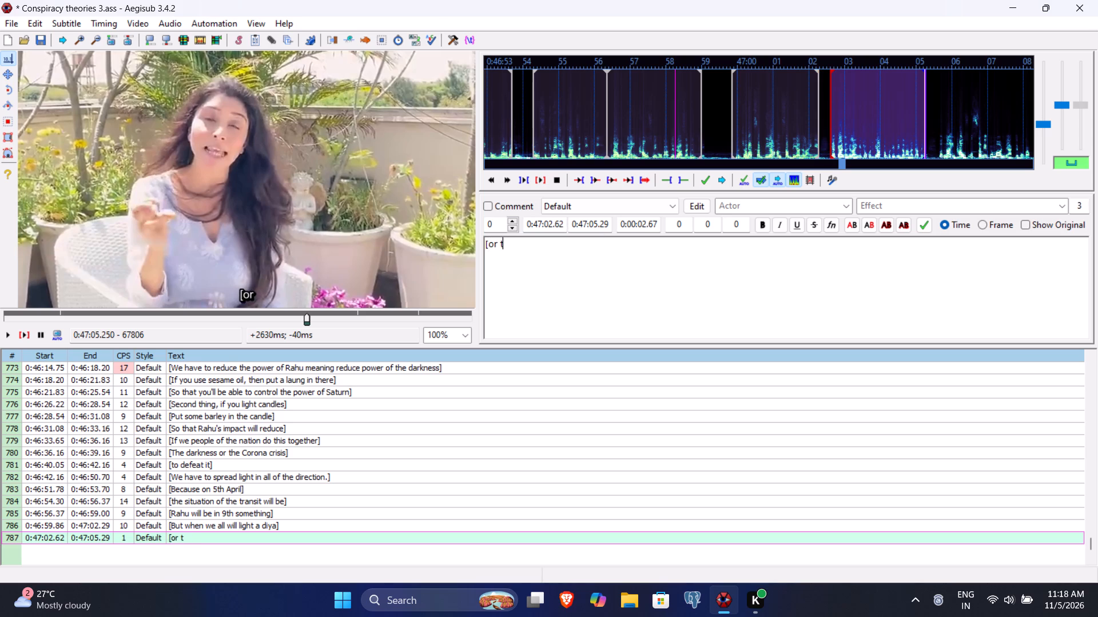
type("light any candle, whatever you")
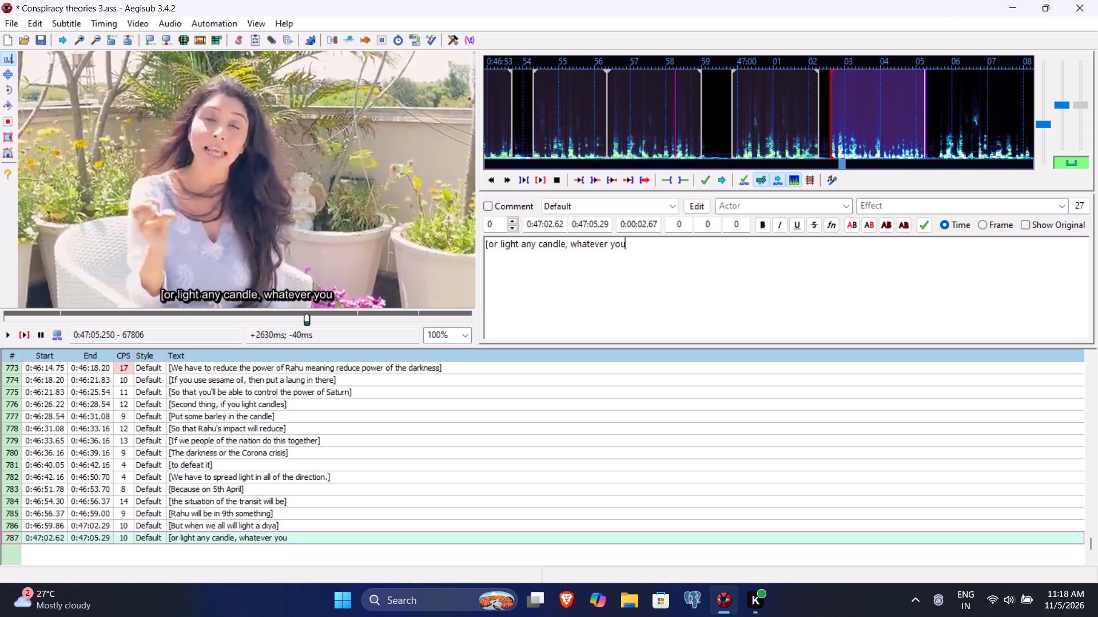
key("space")
type("are comfortable in")
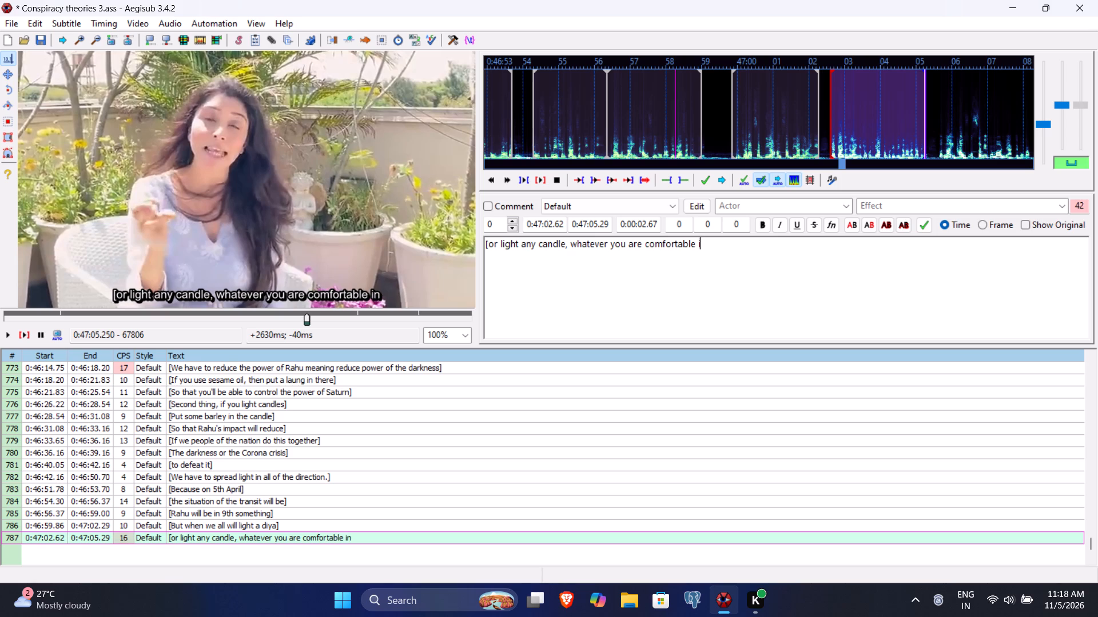
key("space")
type("buring")
key("BackSpace")
key("BackSpace")
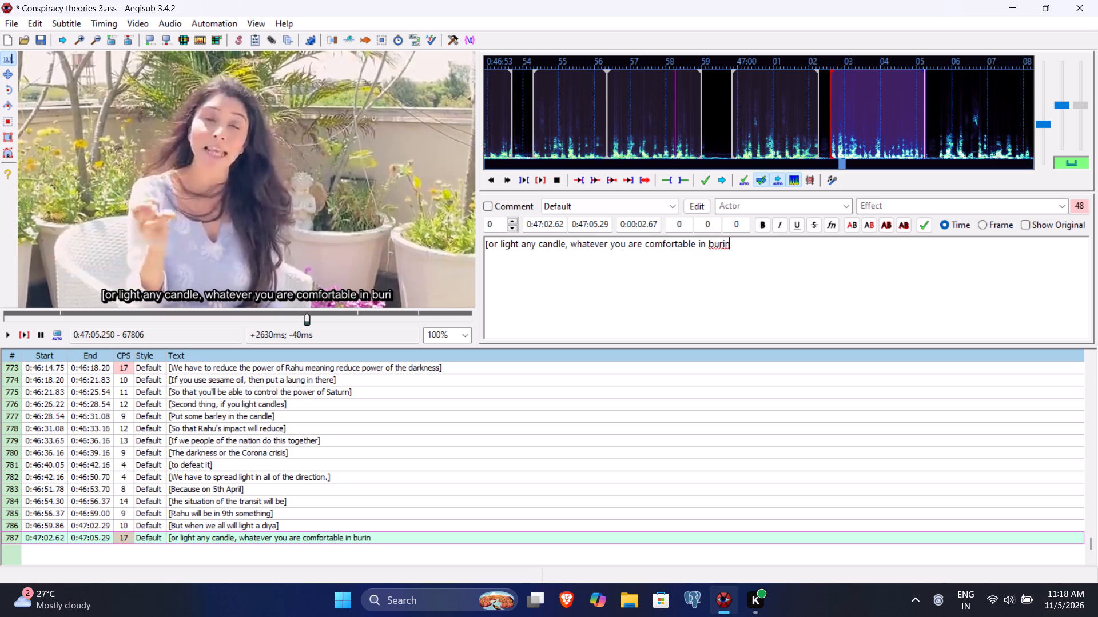
key("BackSpace")
type("ning")
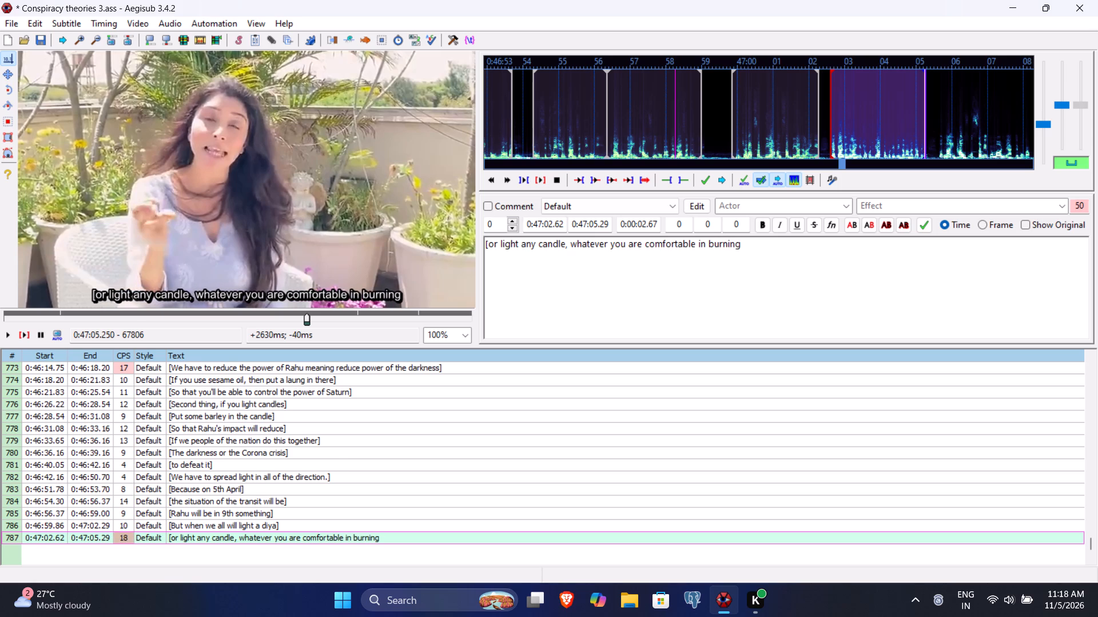
key("bracketright")
key("Return")
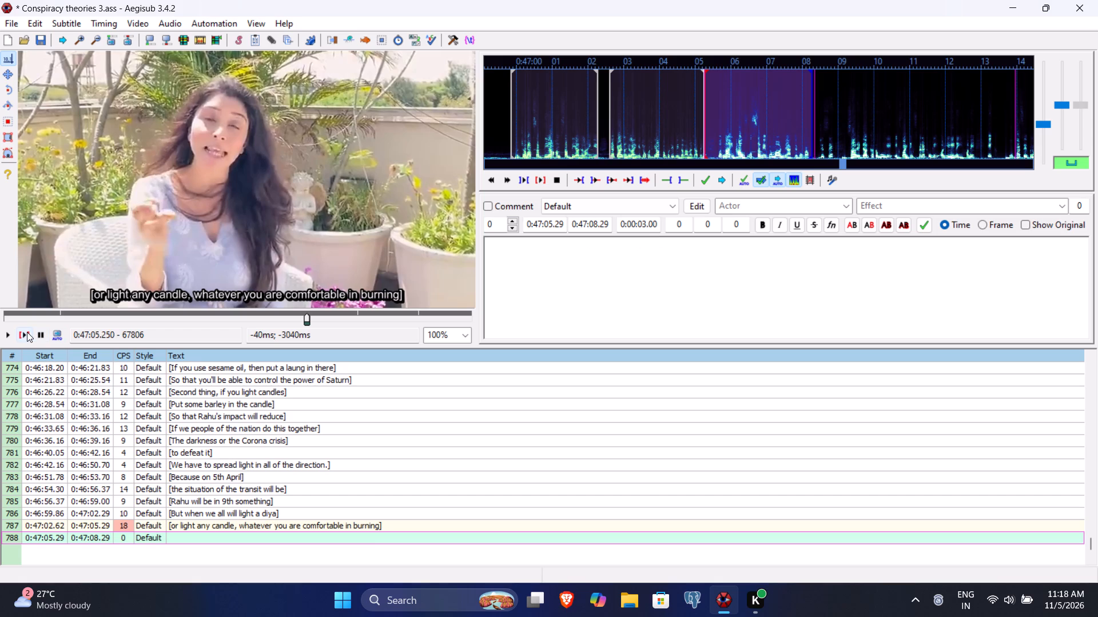
Play back line 788, enter "[the ninth house will be active in the universe]" as its text and commit the line.
left_click(27, 332)
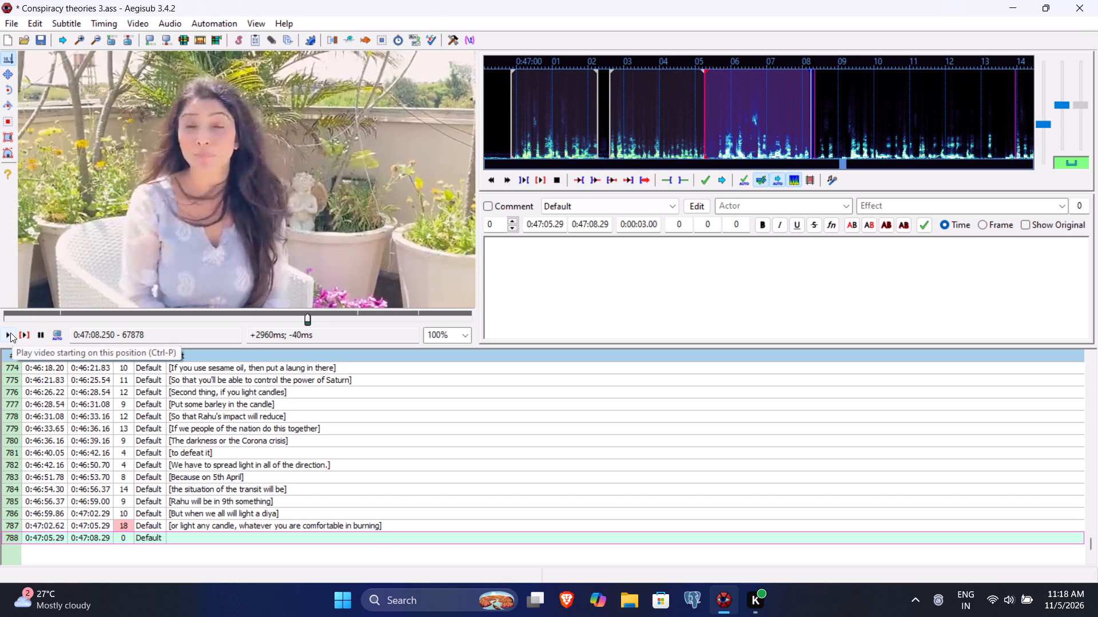
type("[the ninth house will be activa")
key("BackSpace")
type("e in the universe")
key("bracketright")
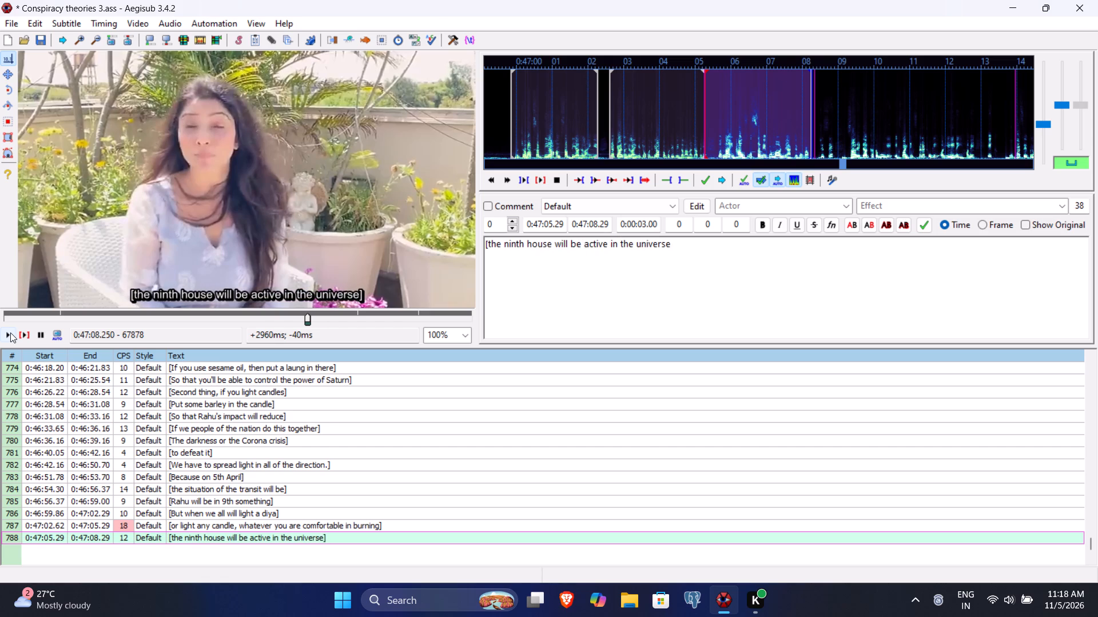
key("Return")
Play back line 789 past its end and set its end time to 0:47:11.83.
left_click(22, 332)
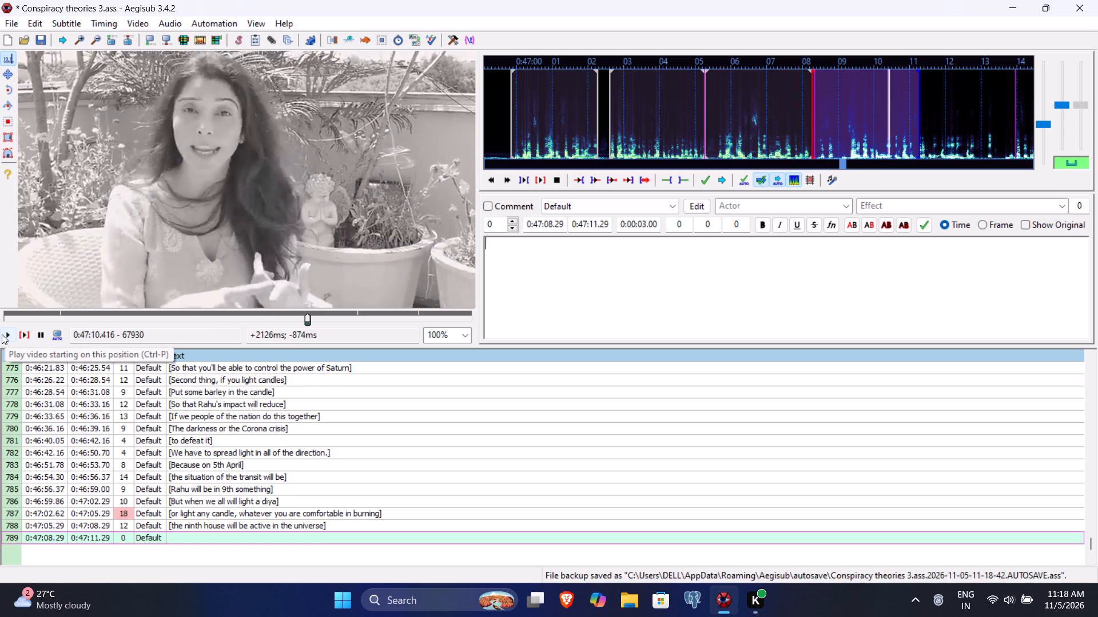
left_click(2, 334)
left_click(2, 334)
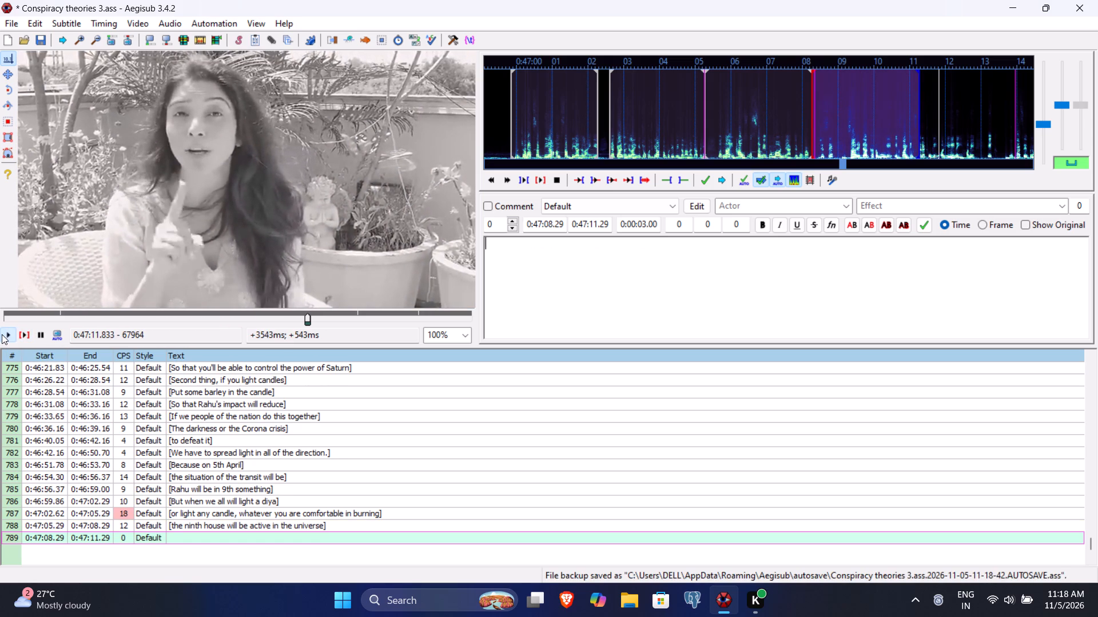
left_click(599, 226)
type("83")
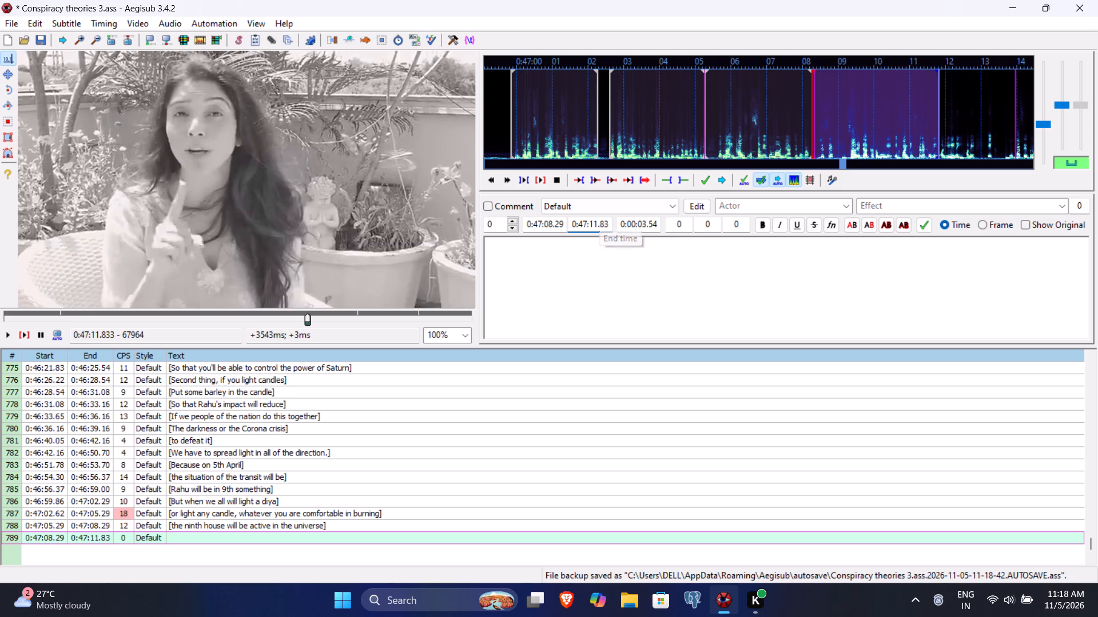
Enter "[which will negate all the fear and develop a fighting spirit]" as the text of line 789, replaying it as needed, and commit the line.
left_click(574, 276)
type("[which will")
key("space")
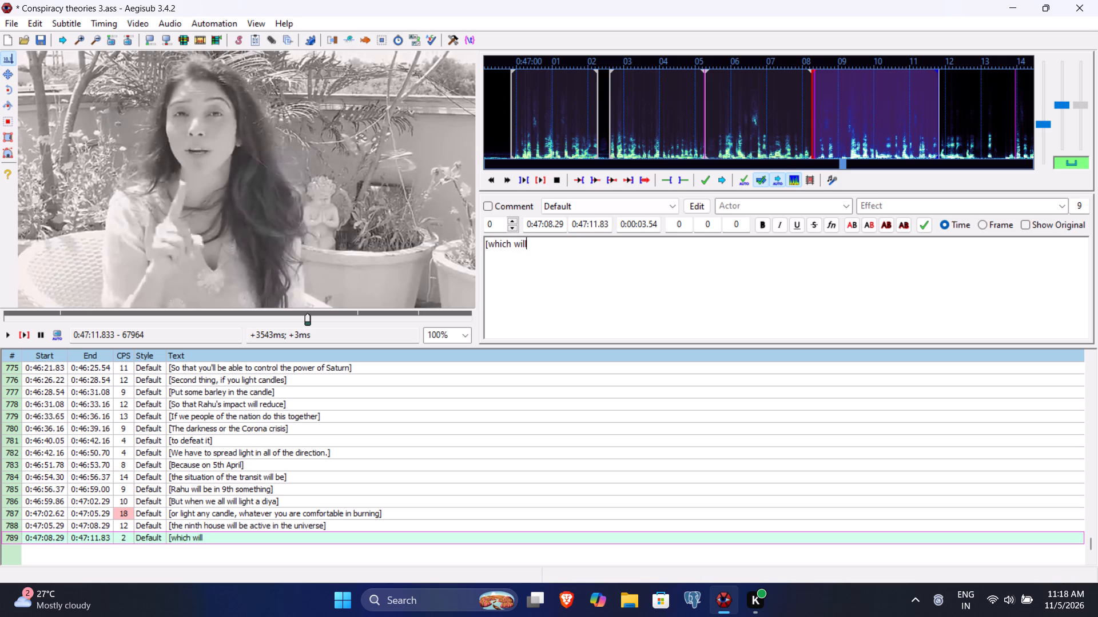
left_click(23, 334)
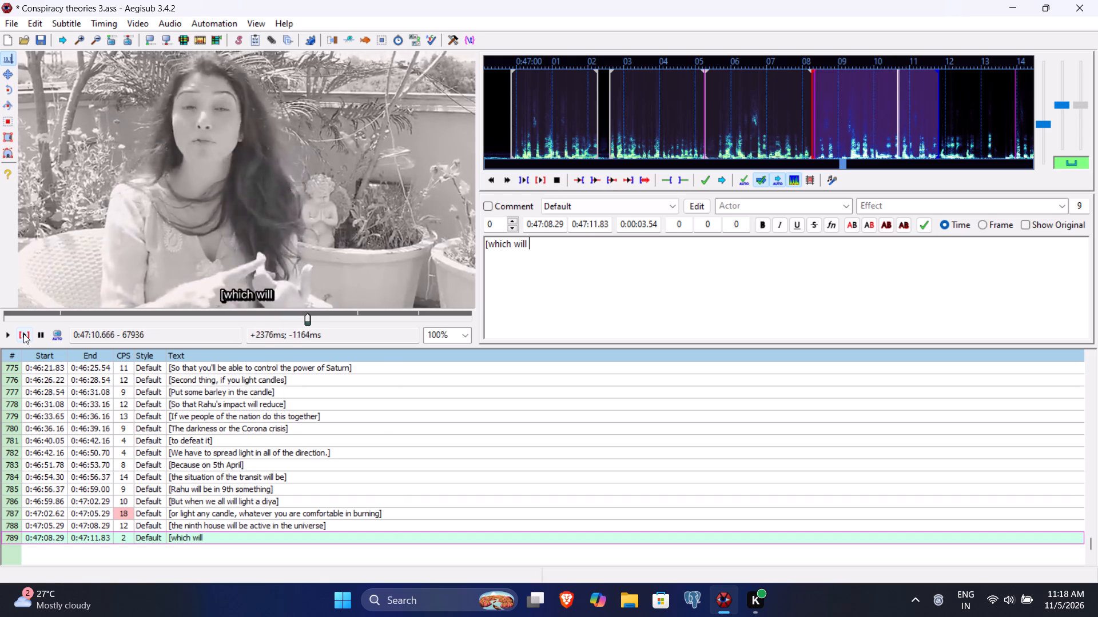
type("negate all the fear and develop a fighting spirti")
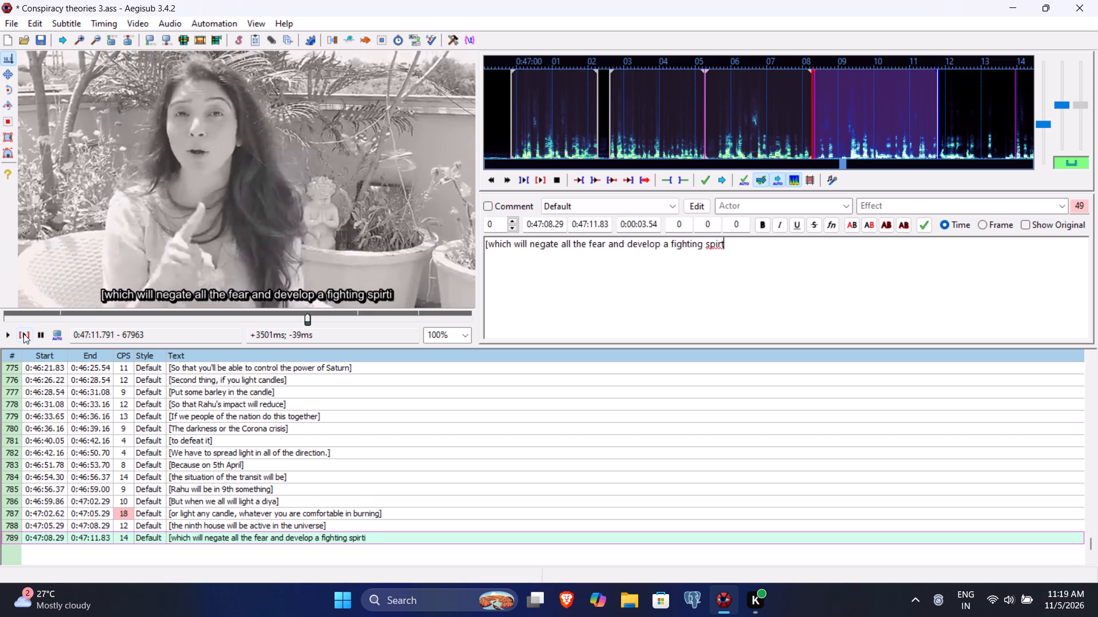
key("BackSpace")
key("BackSpace")
type("it")
key("bracketright")
key("Return")
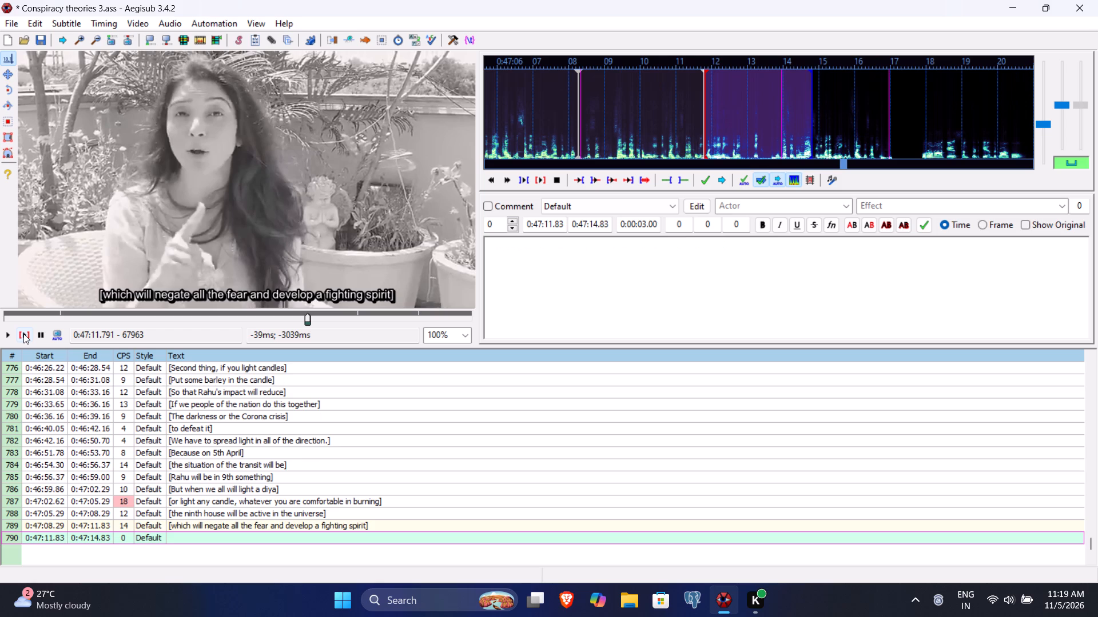
Play back line 790 past its end and set its end time to 0:47:17.08.
left_click(23, 334)
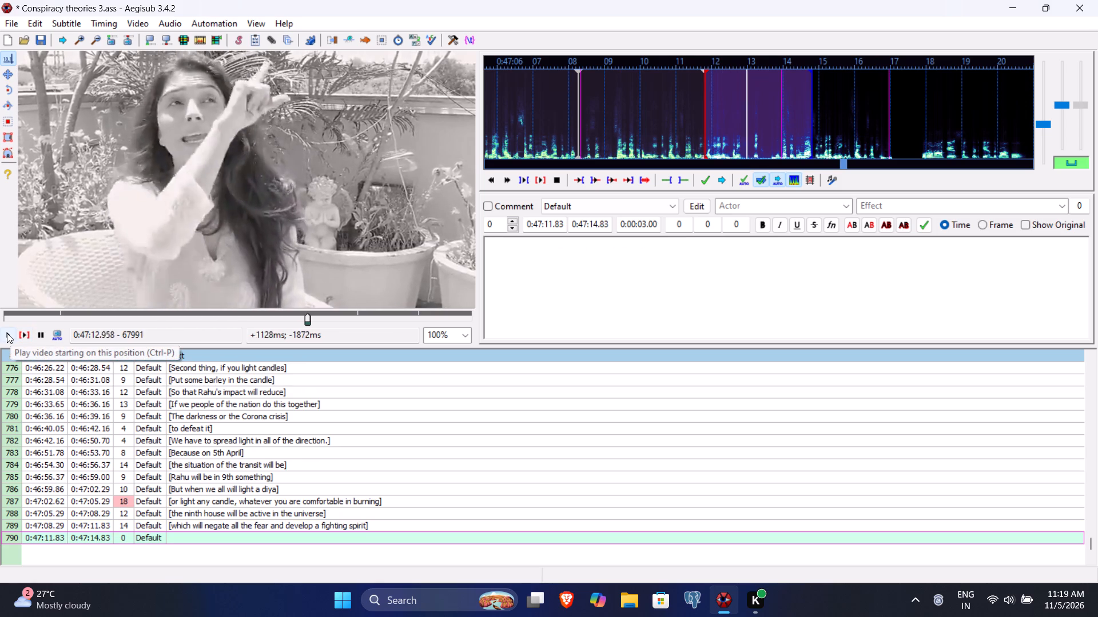
left_click(7, 333)
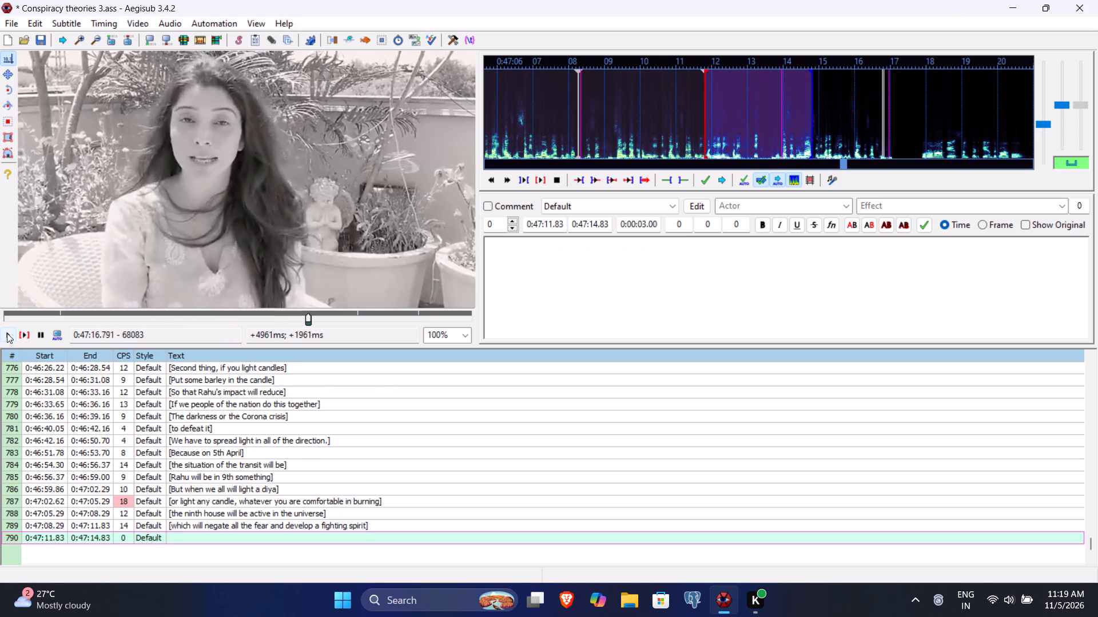
left_click(7, 333)
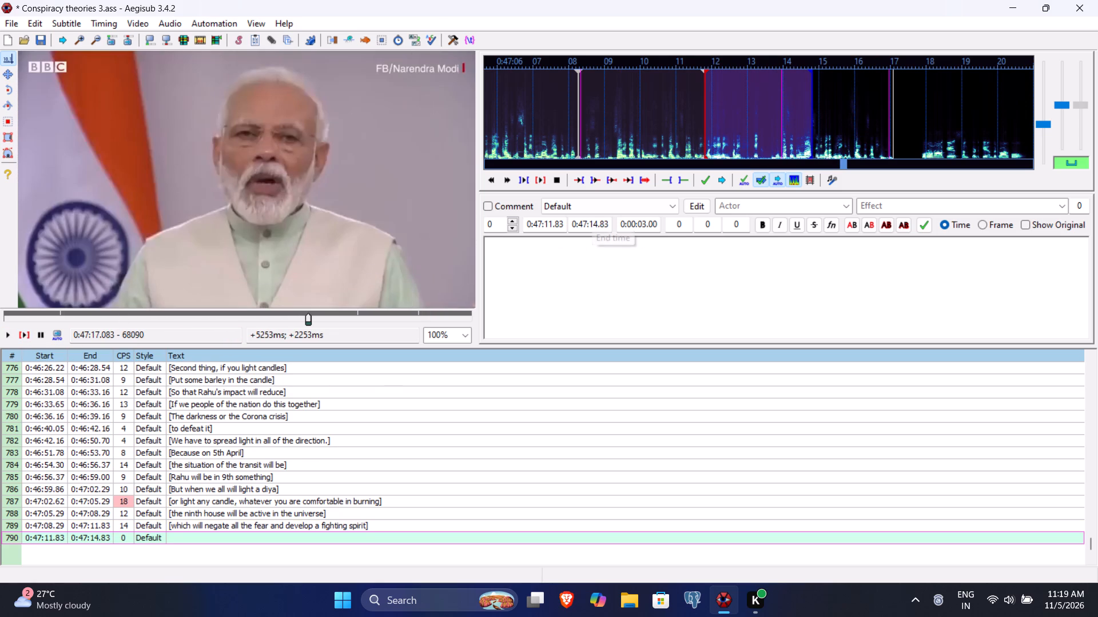
left_click(592, 225)
key("7")
type("08")
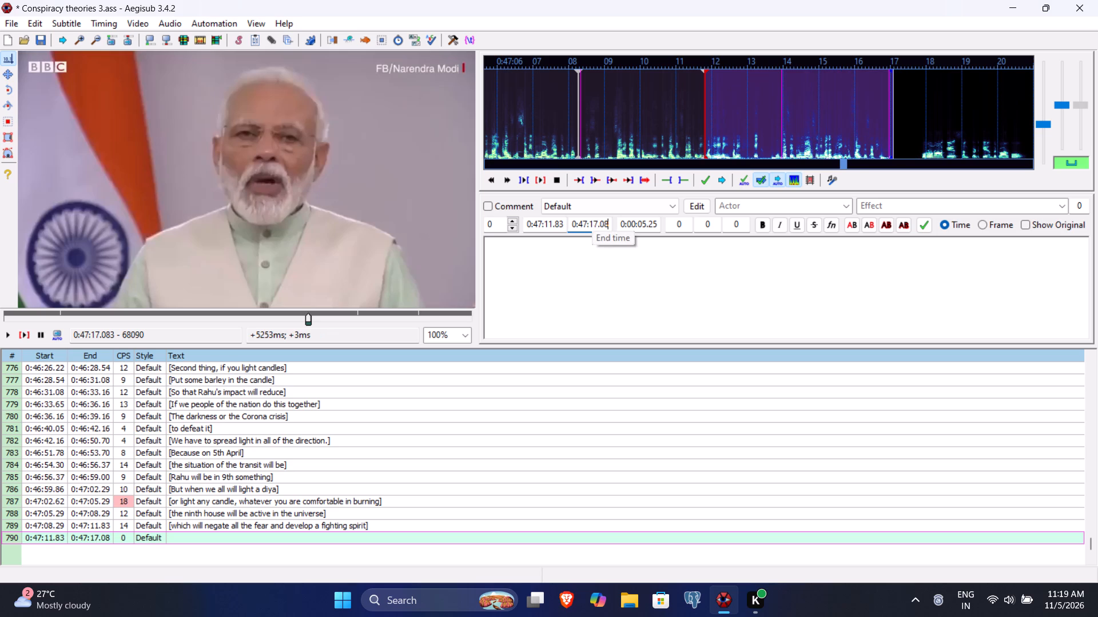
Enter "[and we will get power from the universe to fight this thing too]" as the text of line 790 and commit the line.
left_click(566, 287)
type("[and wil")
key("BackSpace")
key("BackSpace")
type("e will get powr")
key("BackSpace")
key("BackSpace")
type("er")
key("BackSpace")
key("BackSpace")
type("wer from the uniber")
key("BackSpace")
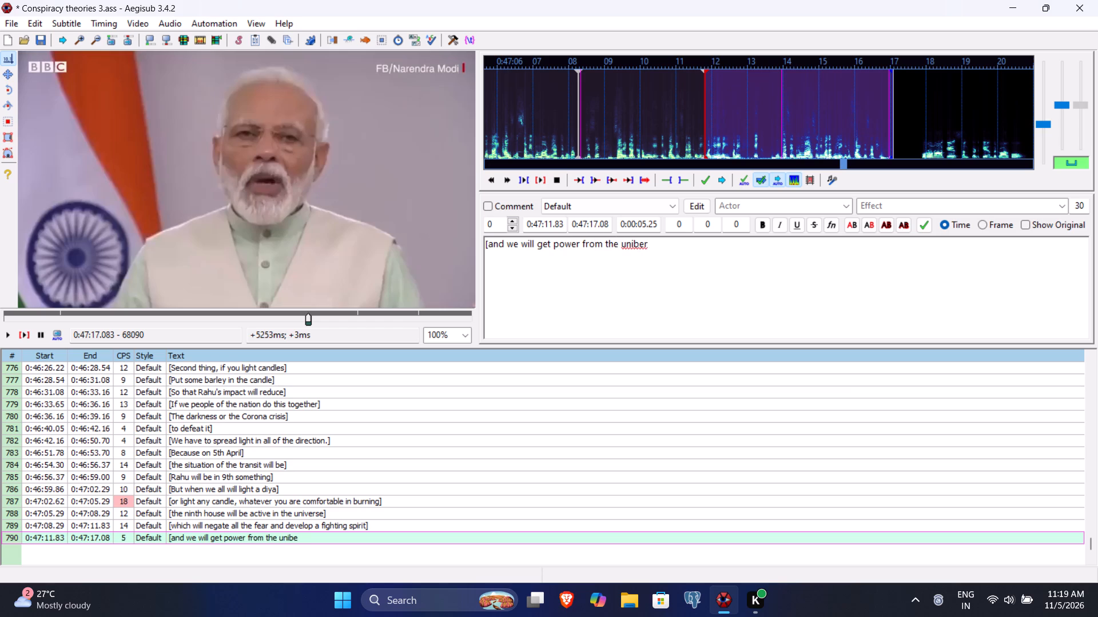
key("BackSpace")
key("BackSpace")
type("verse to")
key("space")
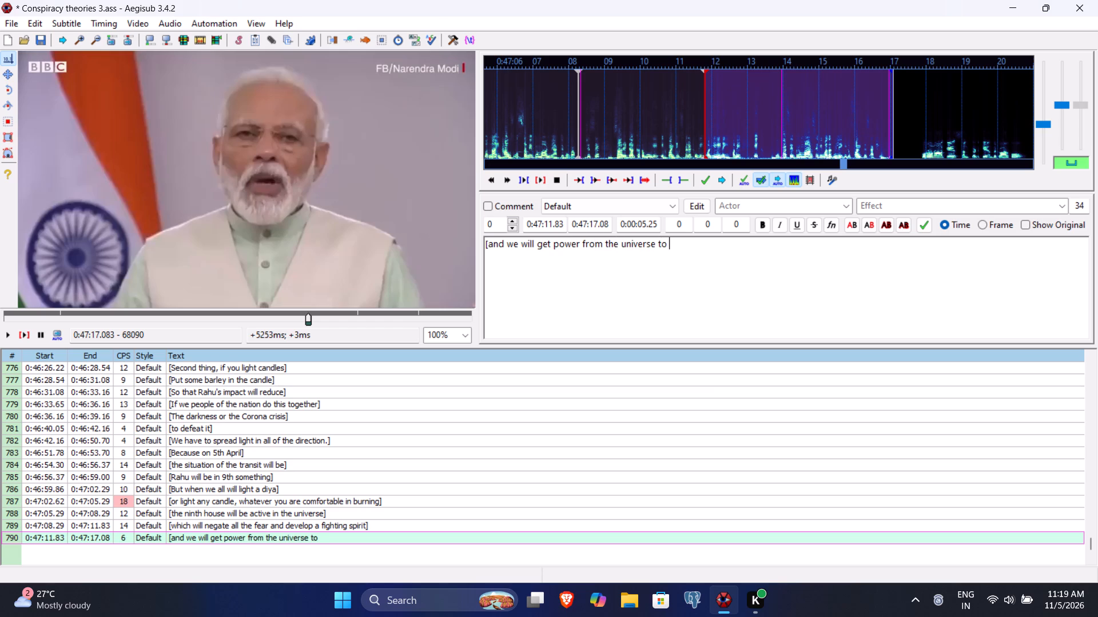
type("fight")
key("space")
type("this things")
key("BackSpace")
key("space")
type("too")
key("bracketright")
key("Return")
Save the subtitle file.
key("ctrl+s")
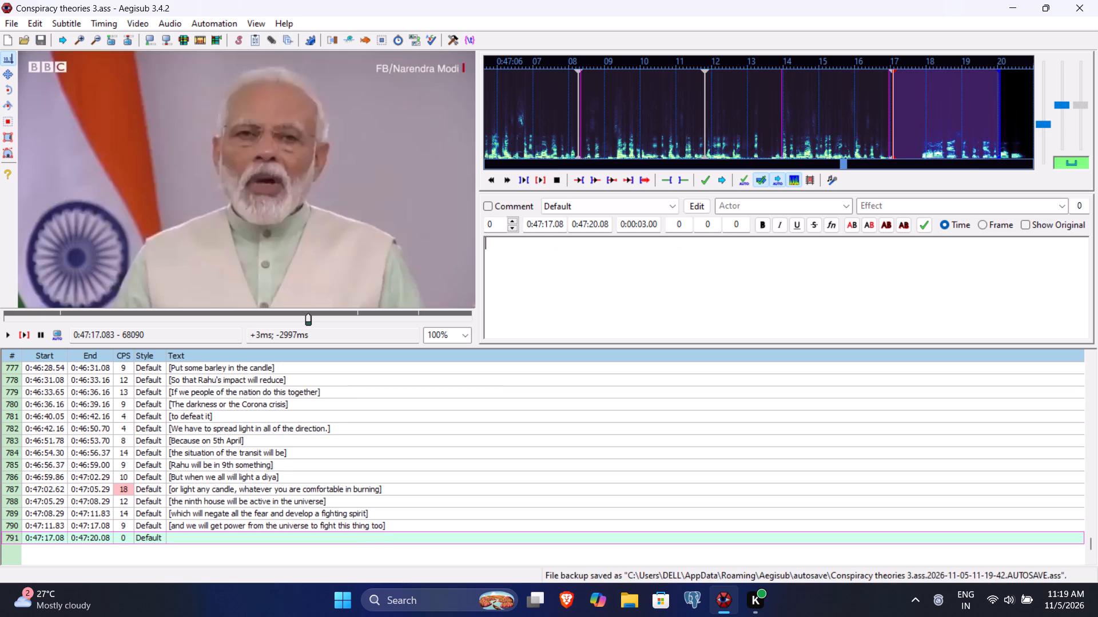
Play back line 791 and set its end time to 0:47:20.79 and its start time to 0:47:17.86.
left_click(22, 336)
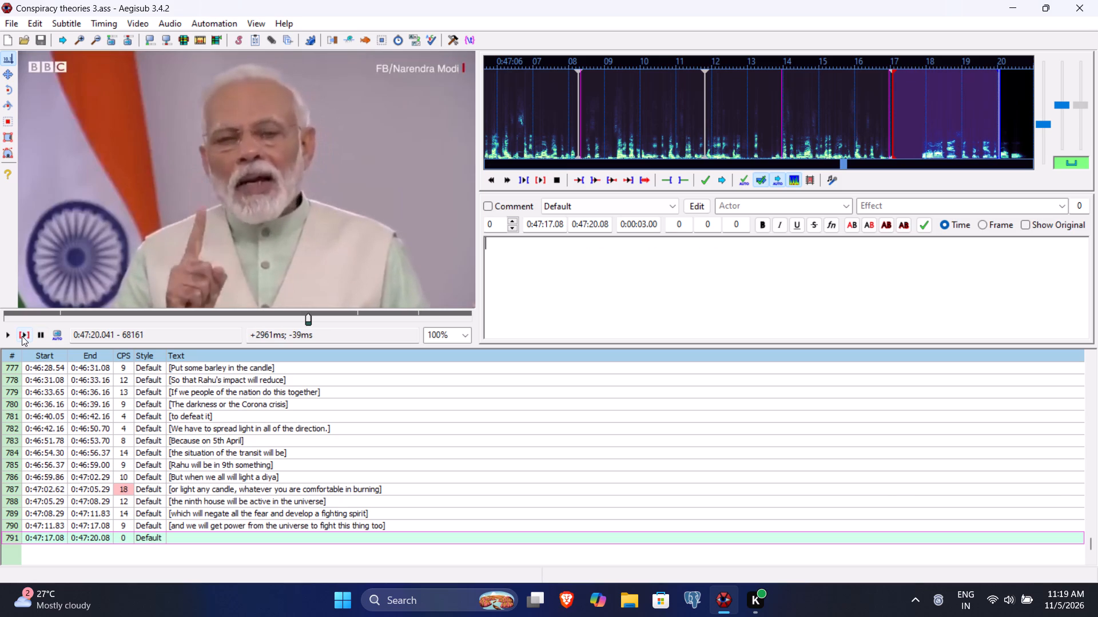
left_click(22, 336)
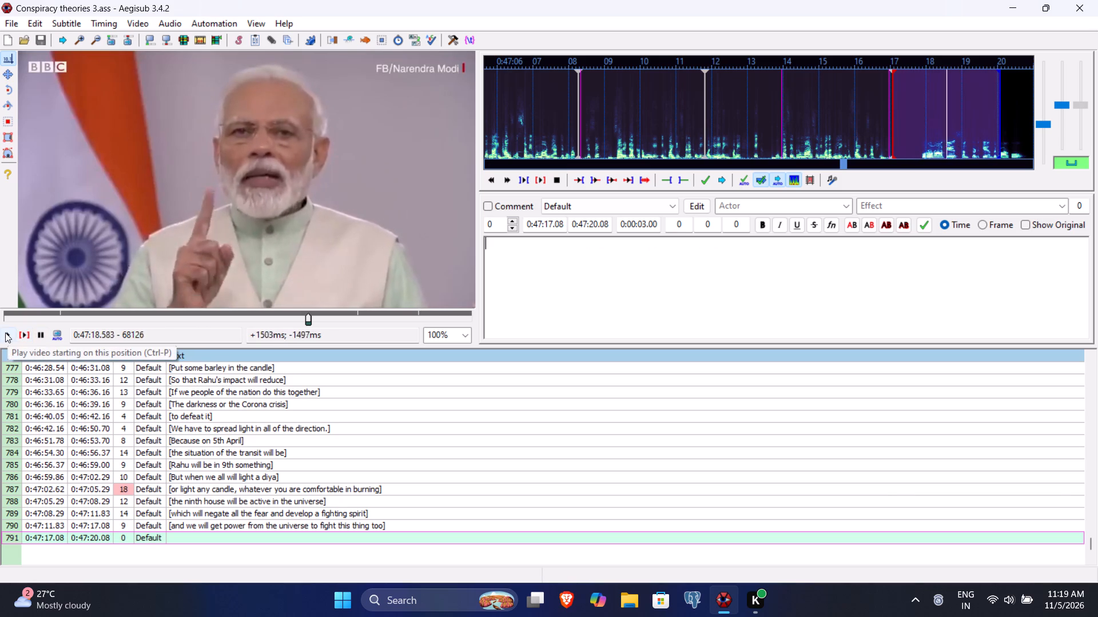
left_click(5, 332)
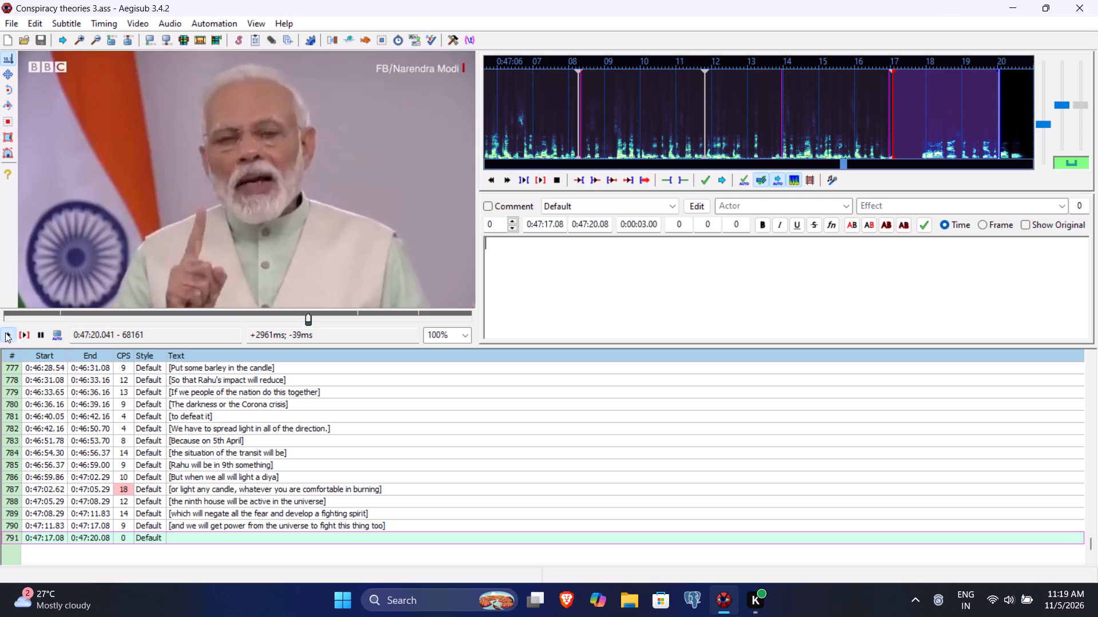
left_click(5, 332)
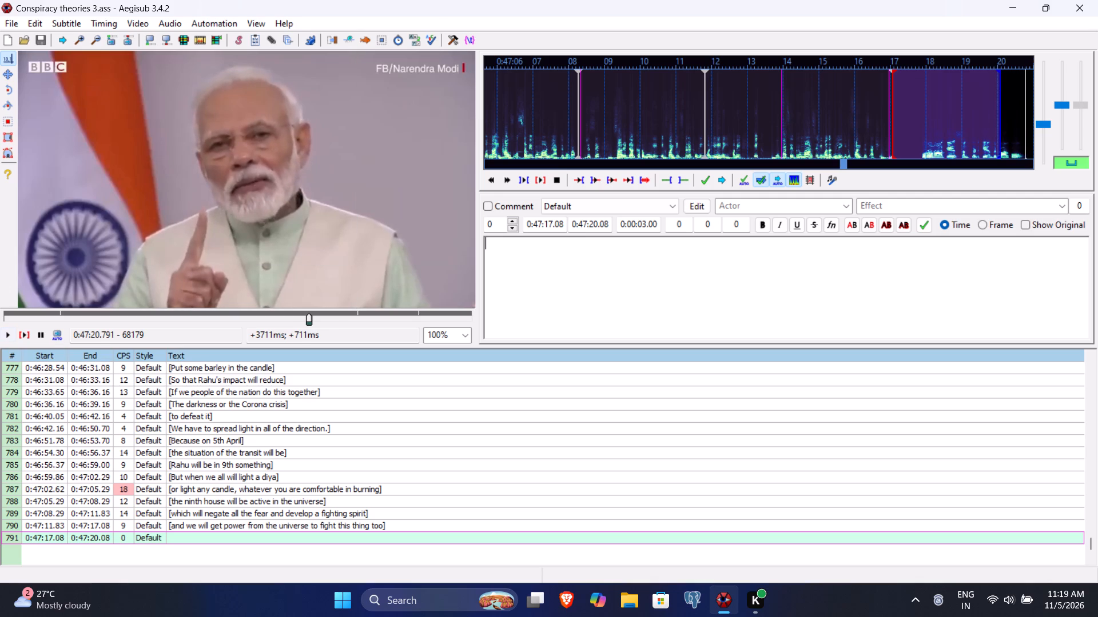
left_click(600, 227)
type("79")
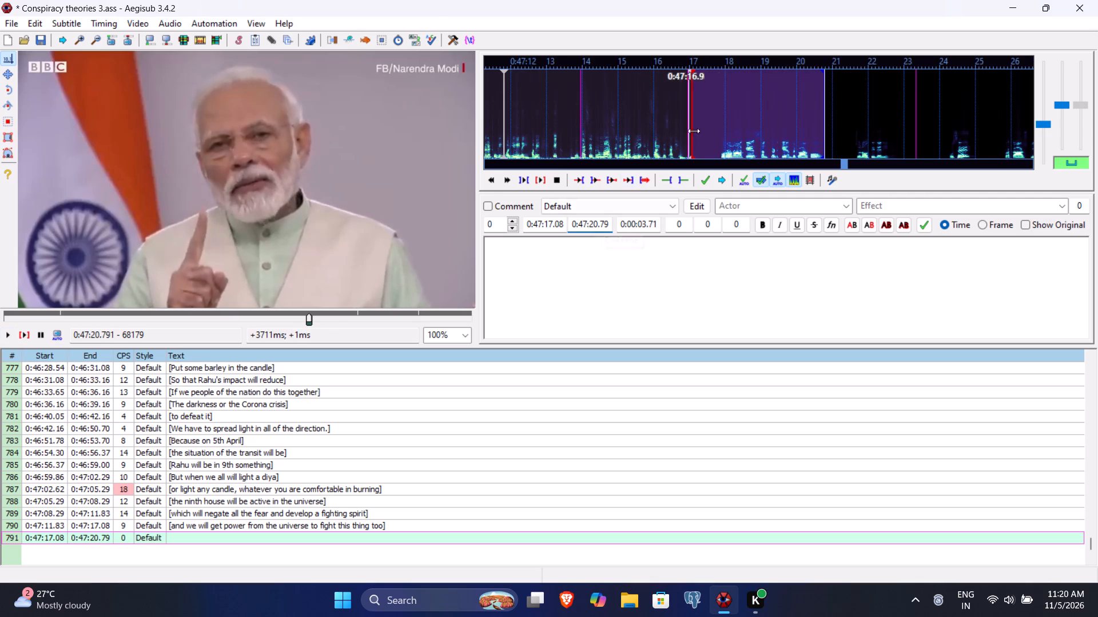
left_click(555, 226)
type("86")
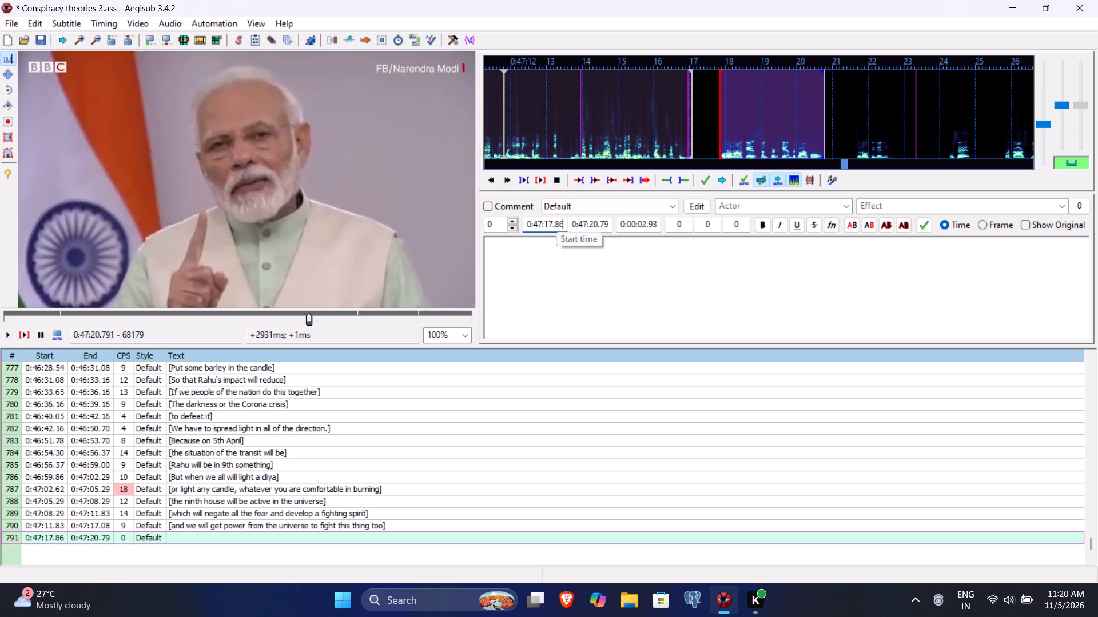
Enter "[Darkness of the Corona crisis]" as the text of line 791 and commit the line.
left_click(542, 266)
type("[Dakr")
key("BackSpace")
key("BackSpace")
type("rkness of the coro")
key("BackSpace")
key("BackSpace")
key("BackSpace")
key("BackSpace")
type("Corono")
key("BackSpace")
type("a crisis")
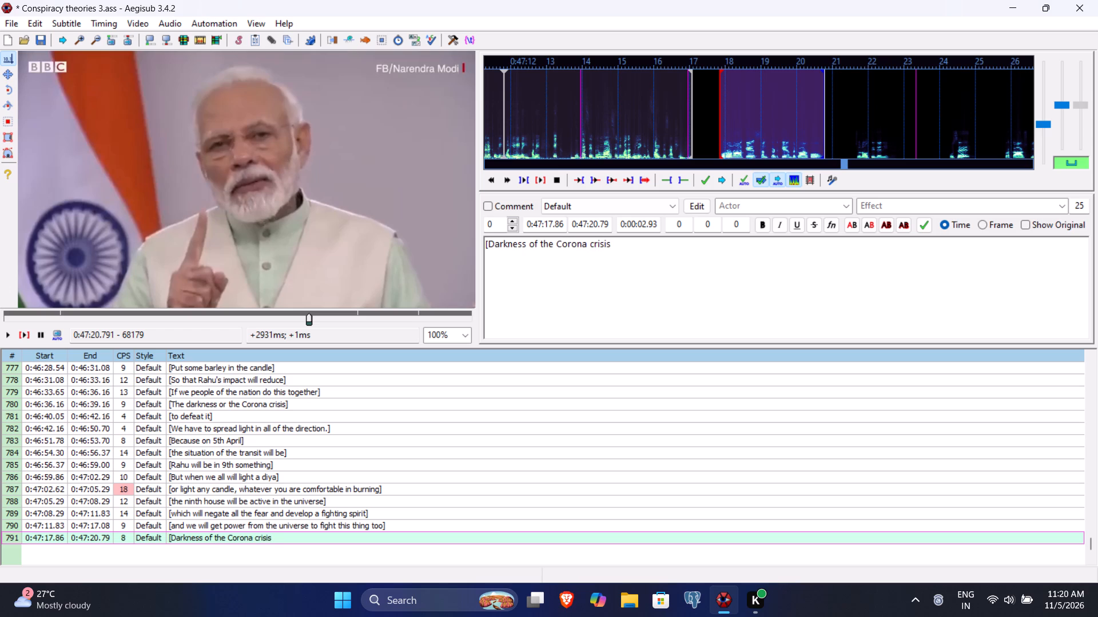
key("bracketright")
key("Return")
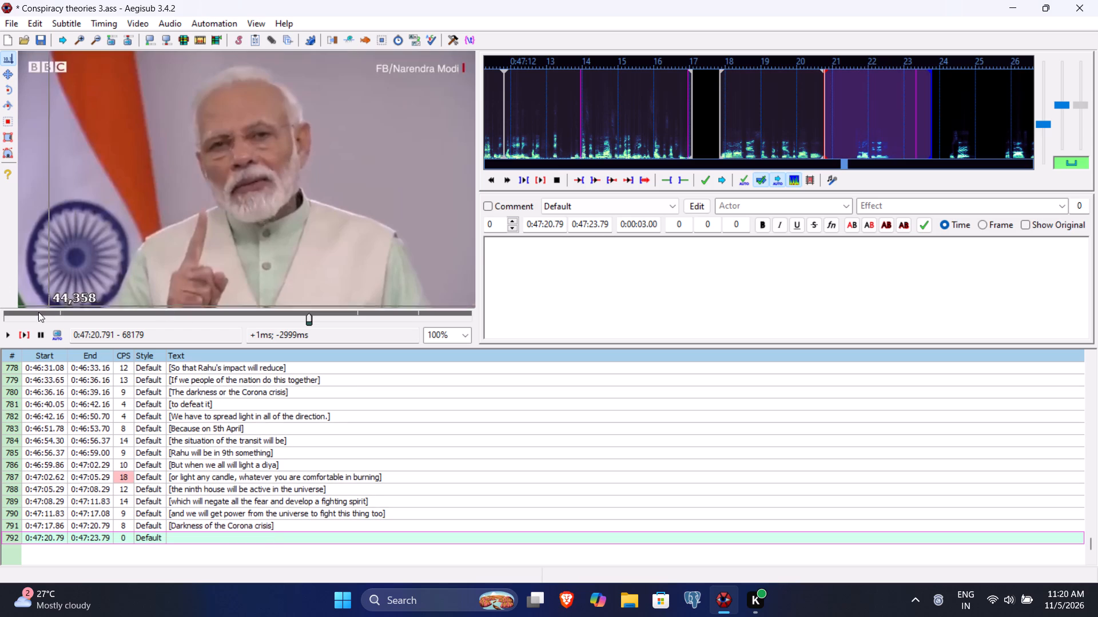
Play back line 792 and set its end time to 0:47:22.56 and its start time to 0:47:21.66.
left_click(24, 334)
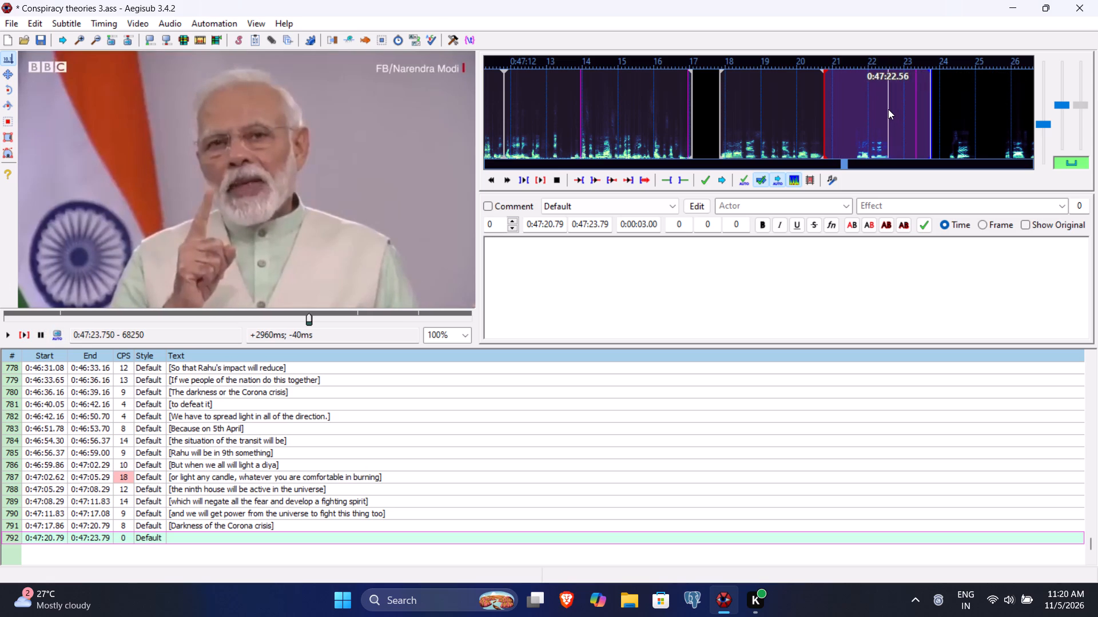
left_click(591, 225)
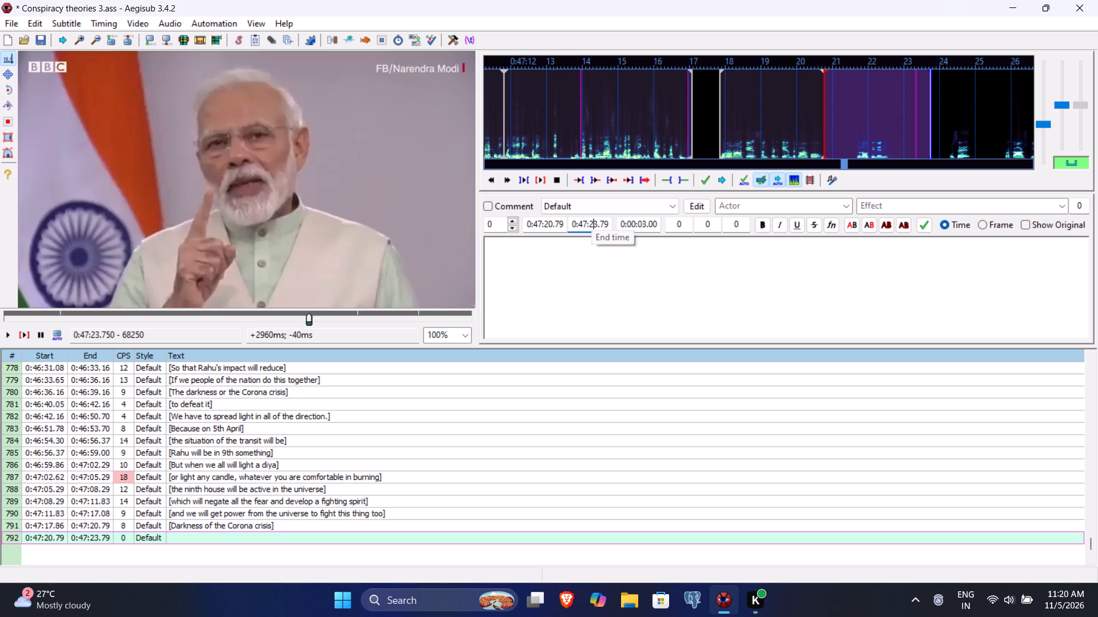
type("256")
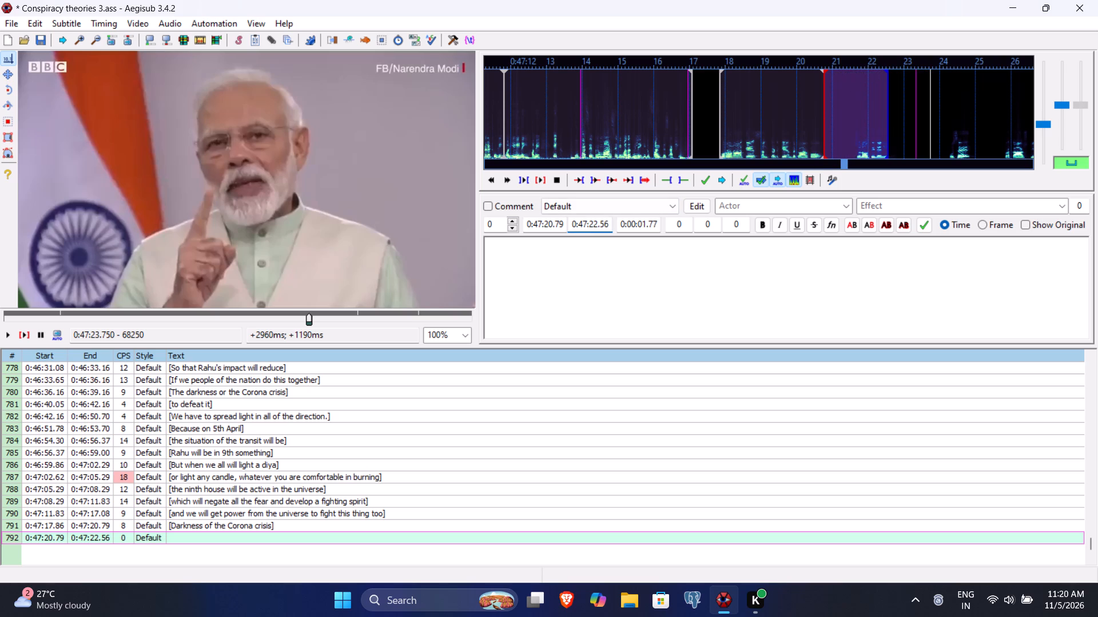
left_click(548, 223)
type("166")
Enter "[We will have to challenge it]" as the text of line 792 and commit the line.
left_click(532, 278)
type("[w")
key("BackSpace")
type("We will gav")
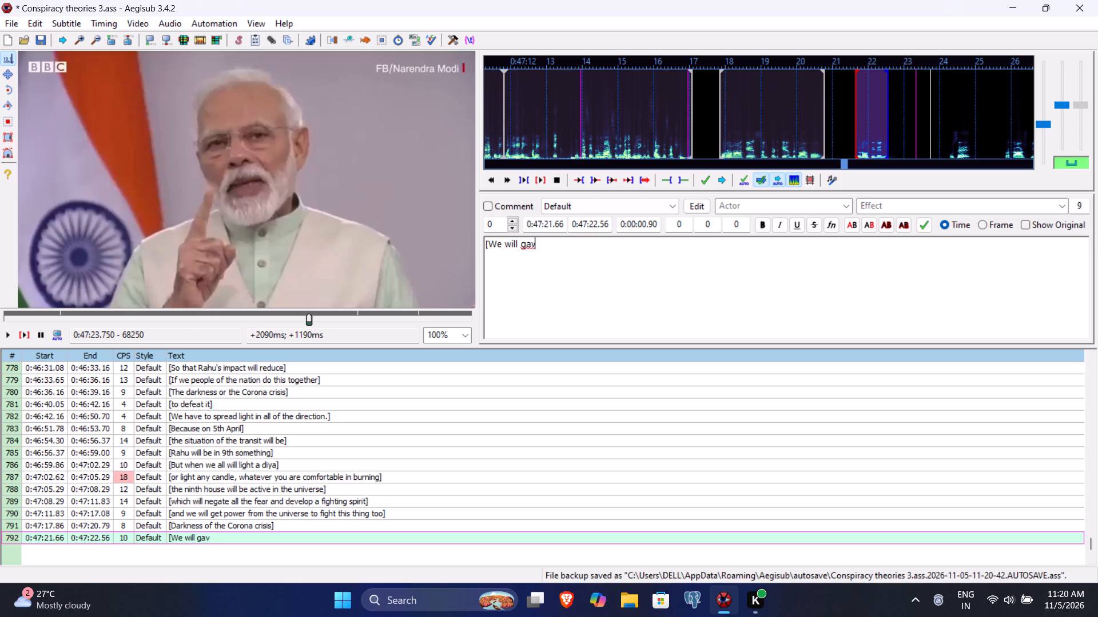
key("BackSpace")
key("BackSpace")
key("BackSpace")
key("BackSpace")
type("have")
key("BackSpace")
key("BackSpace")
key("BackSpace")
key("BackSpace")
key("space")
type("have to challenge it")
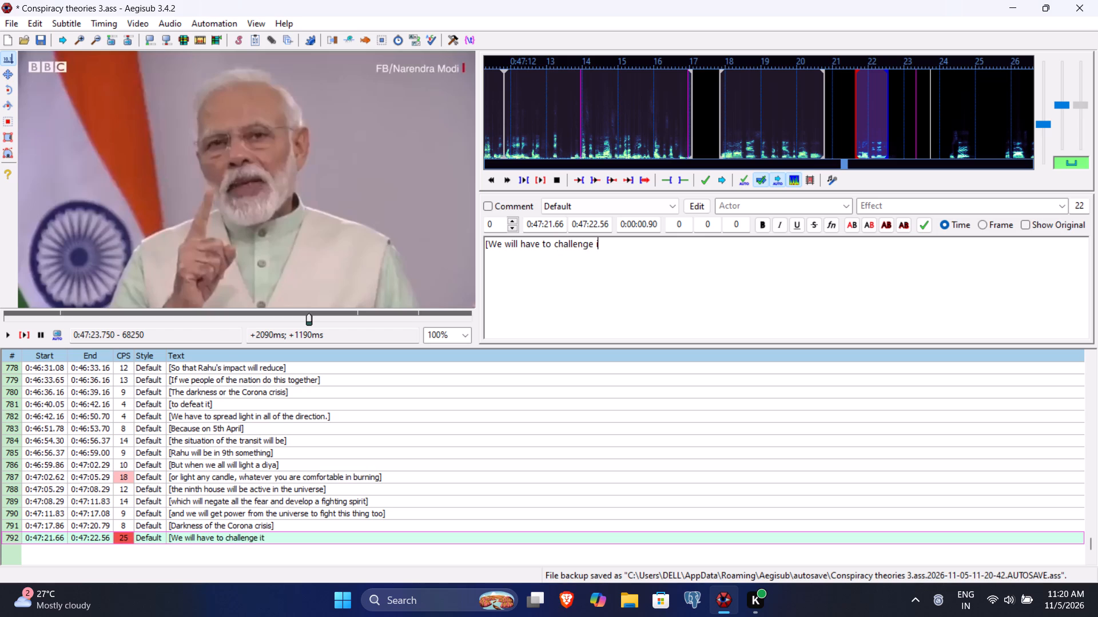
key("bracketright")
key("Return")
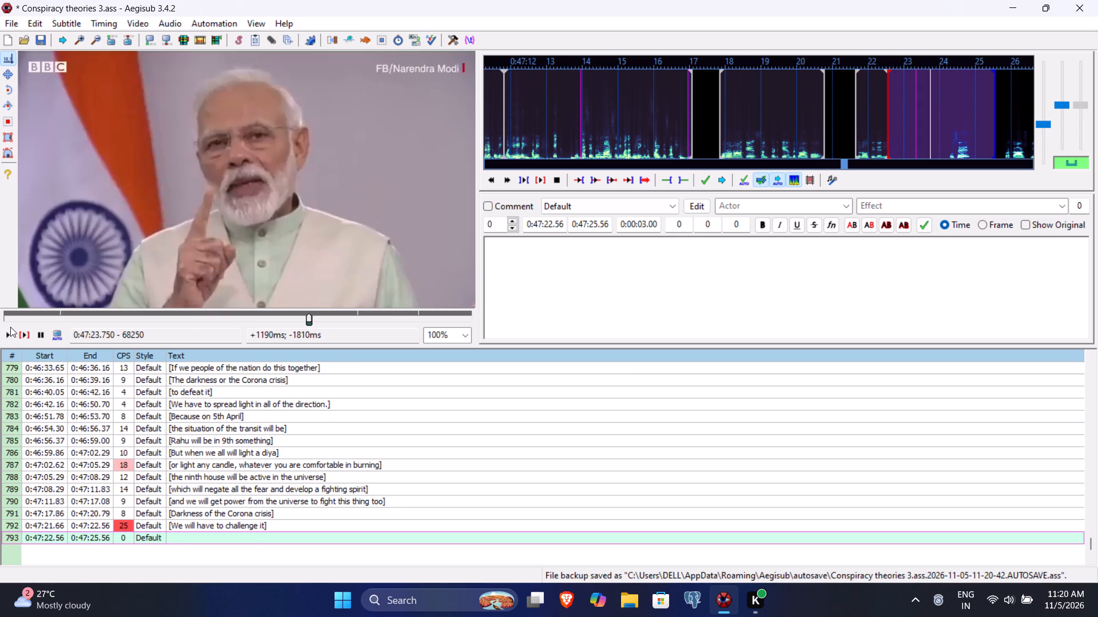
Play back line 793 and set its start time to 0:47:24.28 and its end time to 0:47:24.98.
left_click(18, 328)
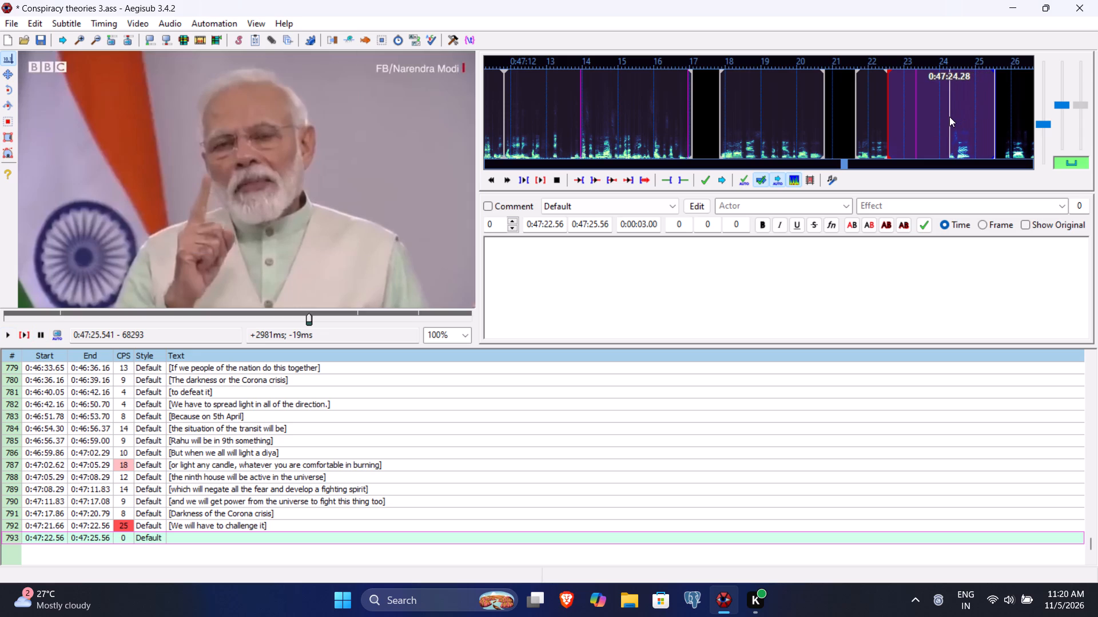
left_click(547, 224)
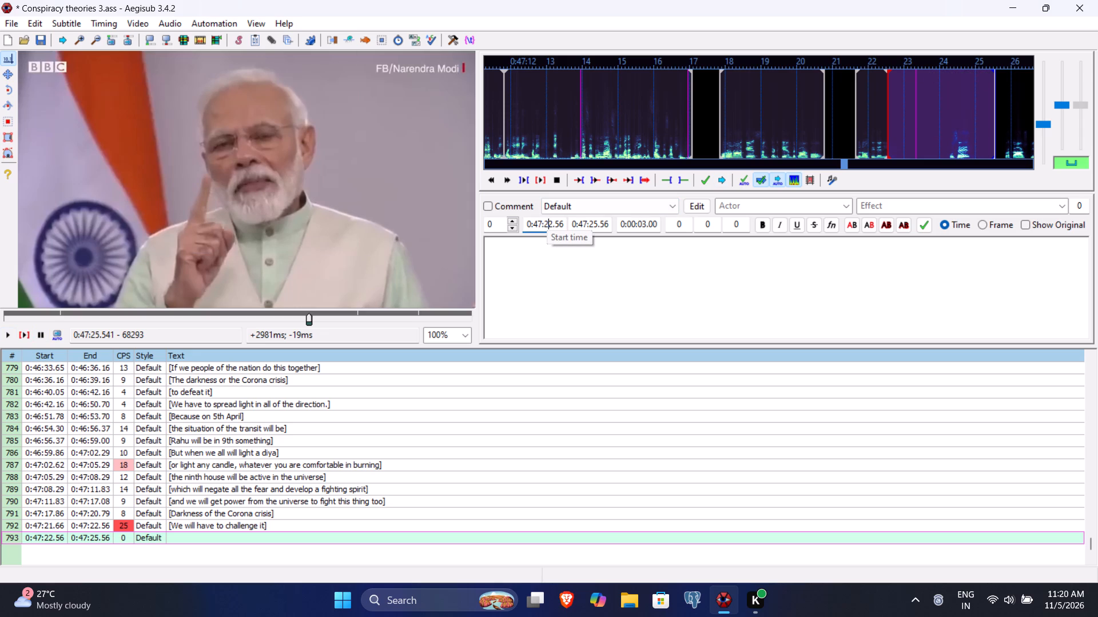
type("428")
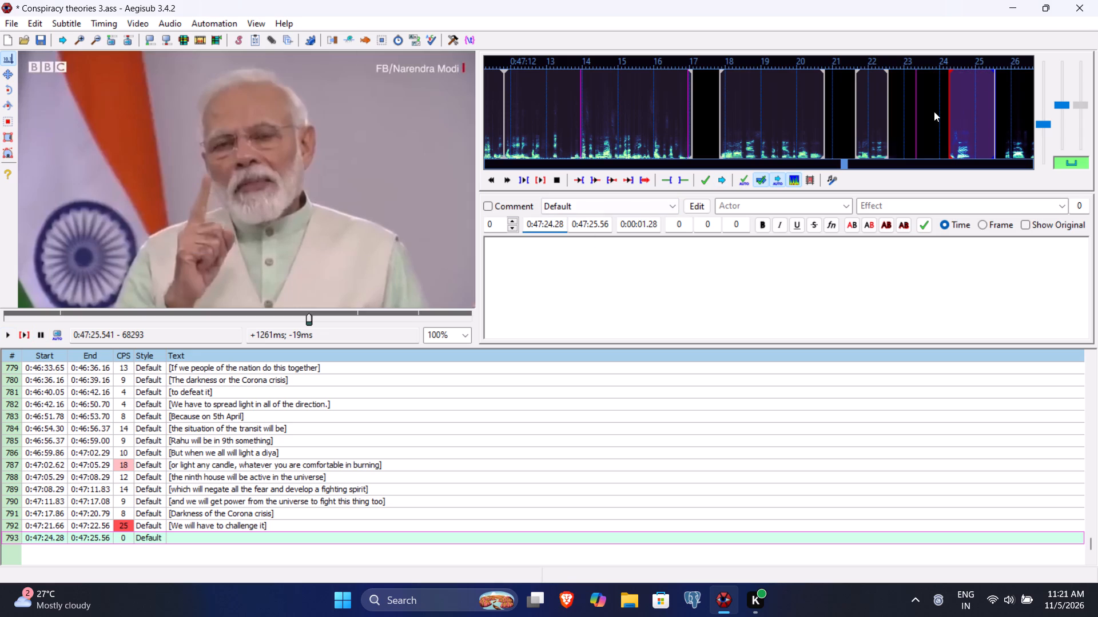
left_click(590, 226)
type("2498")
Enter "[This]" as the text of line 793 and commit the line.
left_click(559, 279)
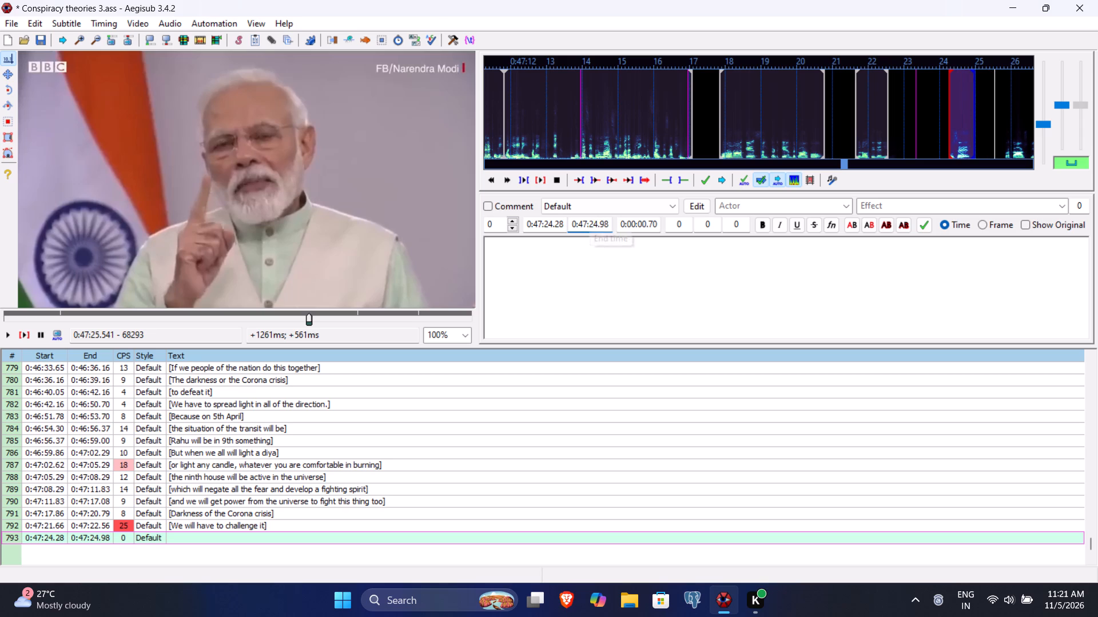
key("bracketleft")
type("This]")
key("Return")
Play back line 794 and beyond, and set its end time to 0:47:28.75 and its start time to 0:47:25.74.
left_click(19, 329)
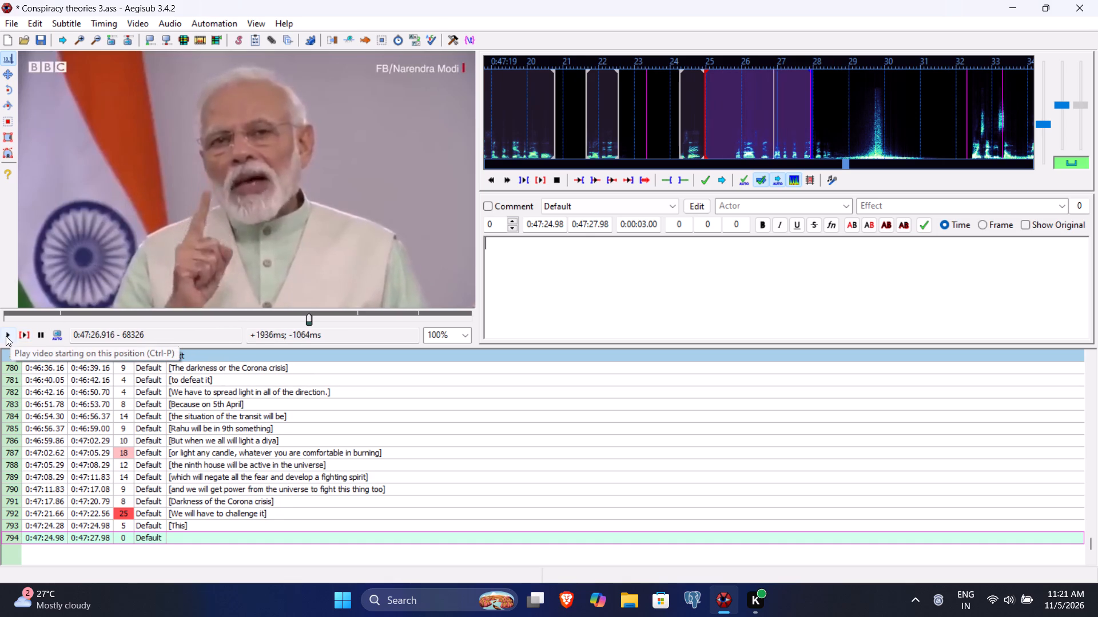
left_click(6, 336)
left_click(6, 336)
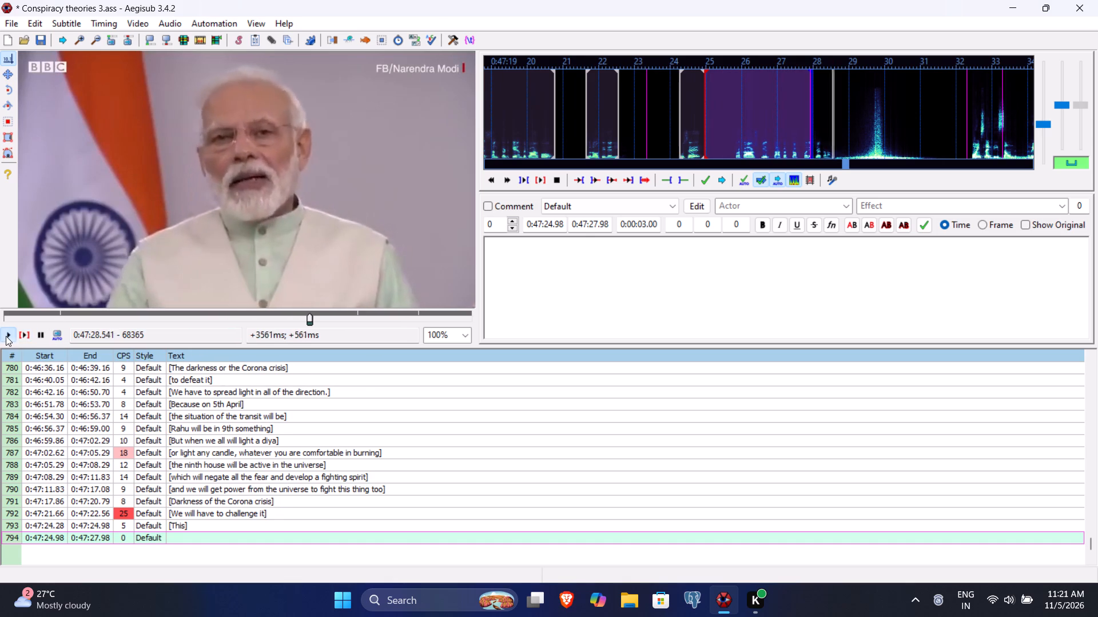
left_click(593, 226)
key("8")
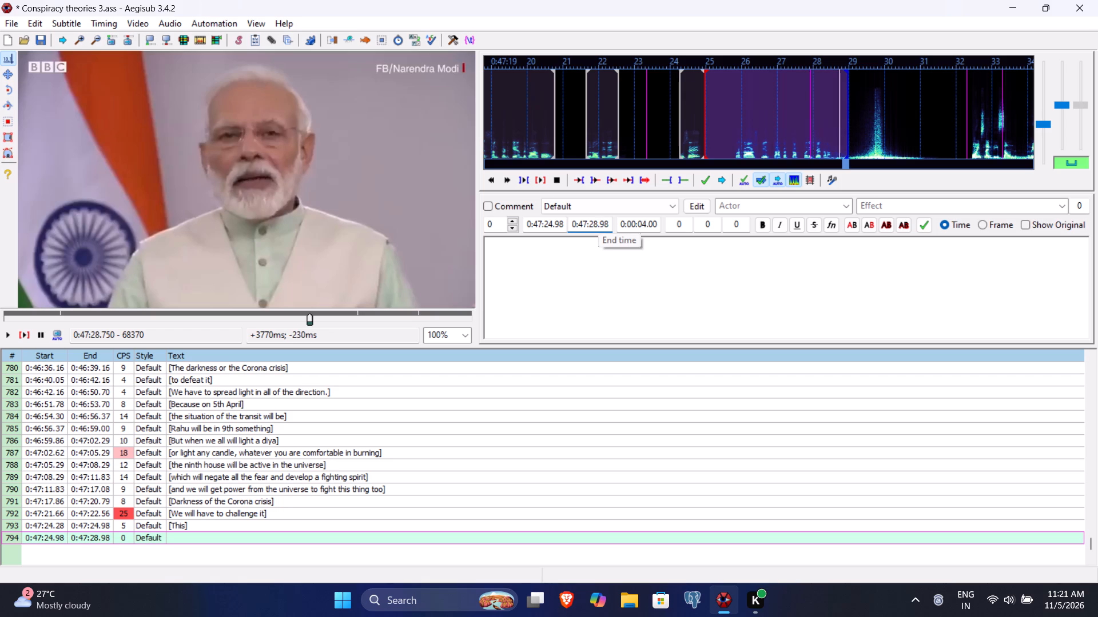
type("75")
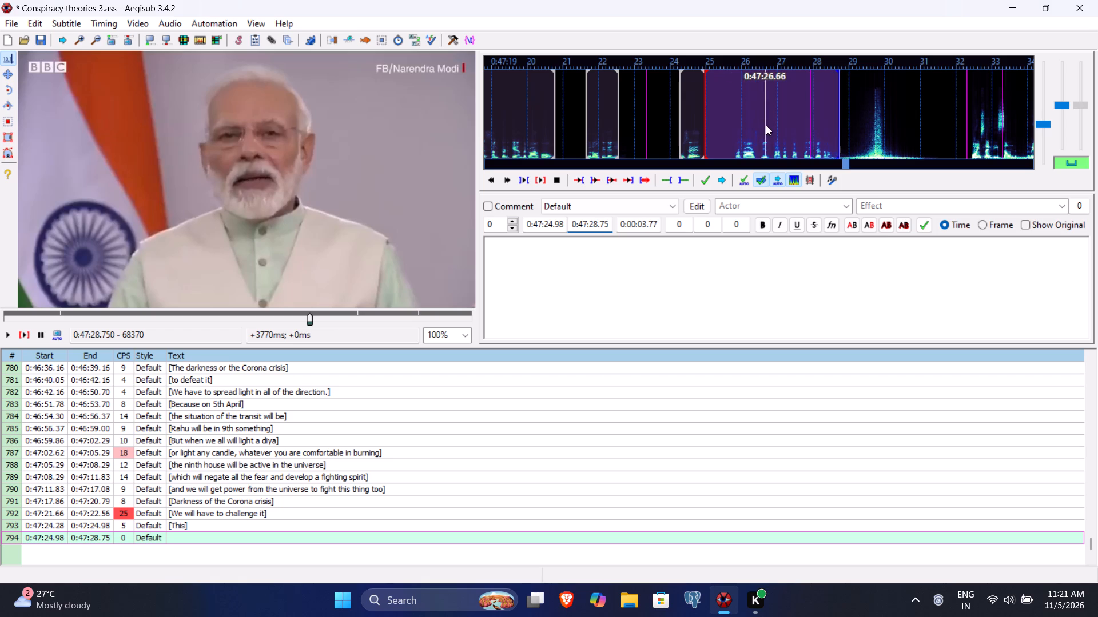
left_click(547, 226)
type("574")
Enter "[darkness we will show it light]" as the text of line 794 and commit the line.
left_click(526, 266)
key("bracketleft")
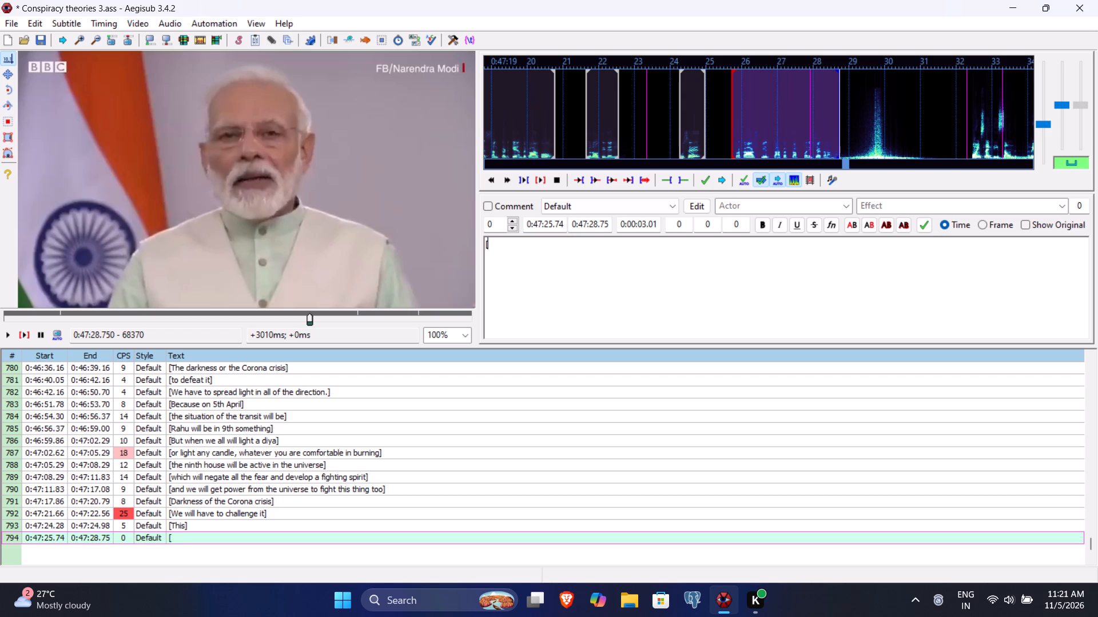
type("darkness")
key("space")
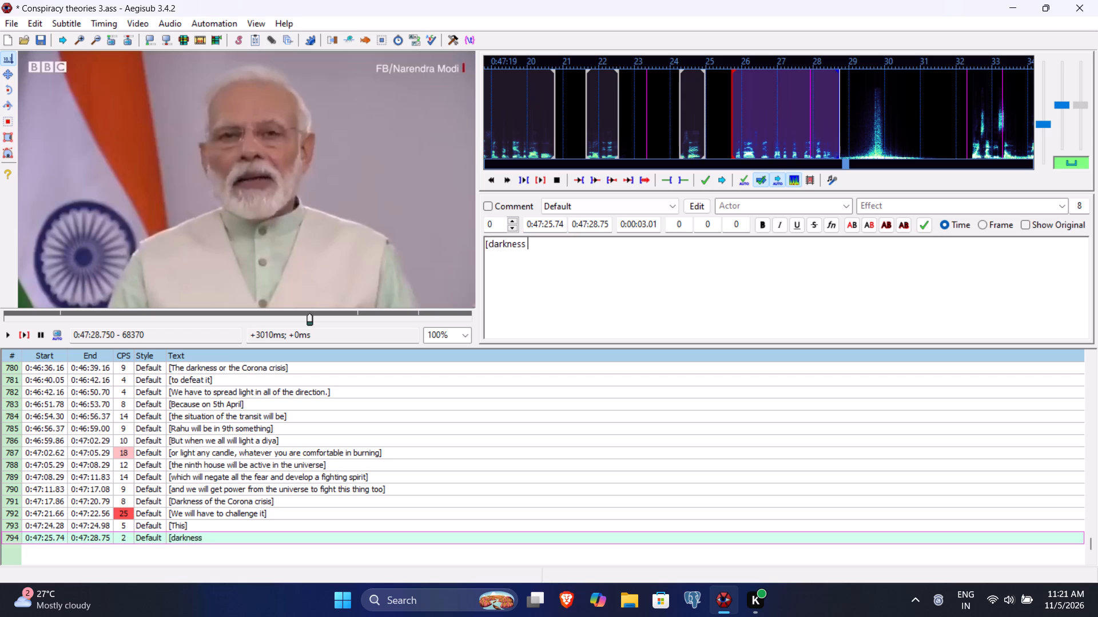
type("we will show it")
key("space")
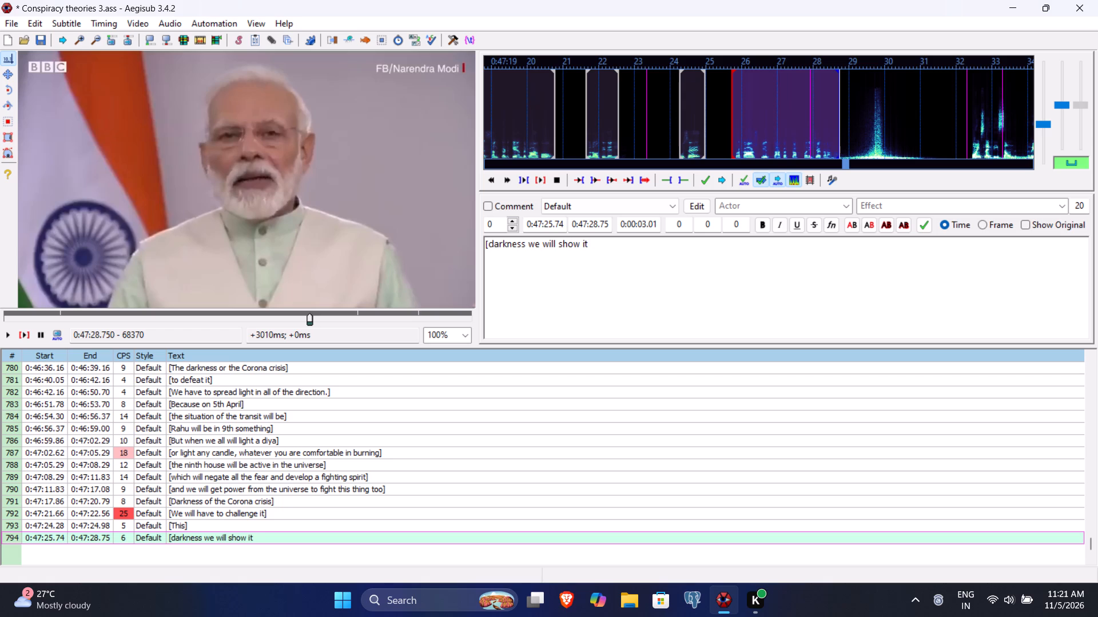
type("light")
key("bracketright")
key("Return")
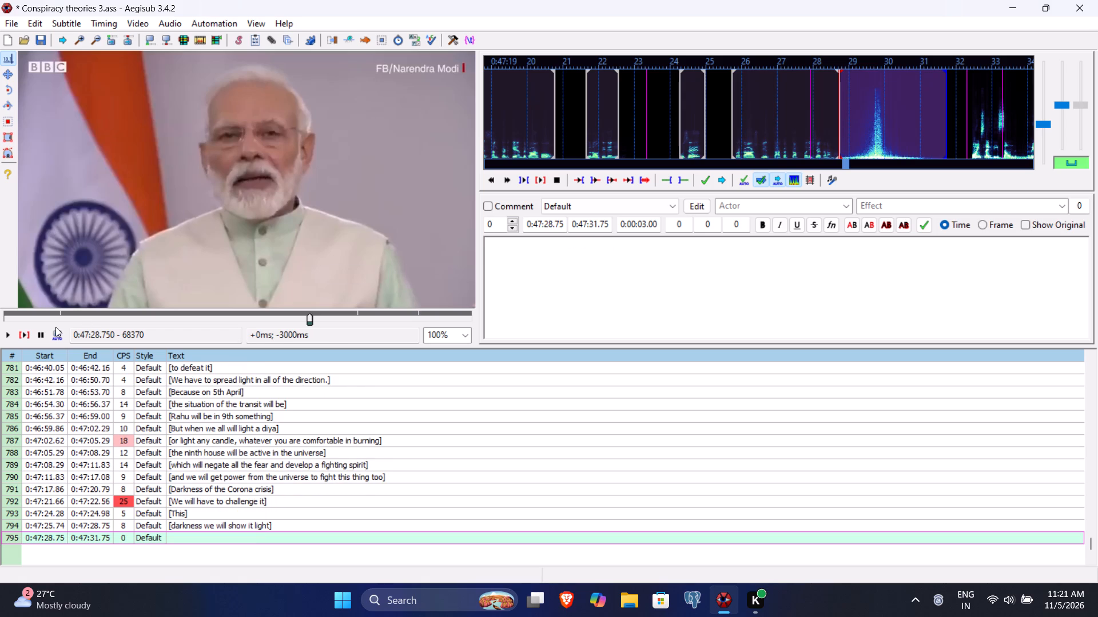
Play back line 795 and the speech after it, setting its start time to 0:47:32.42 and its end time to 0:47:35.04.
left_click(23, 333)
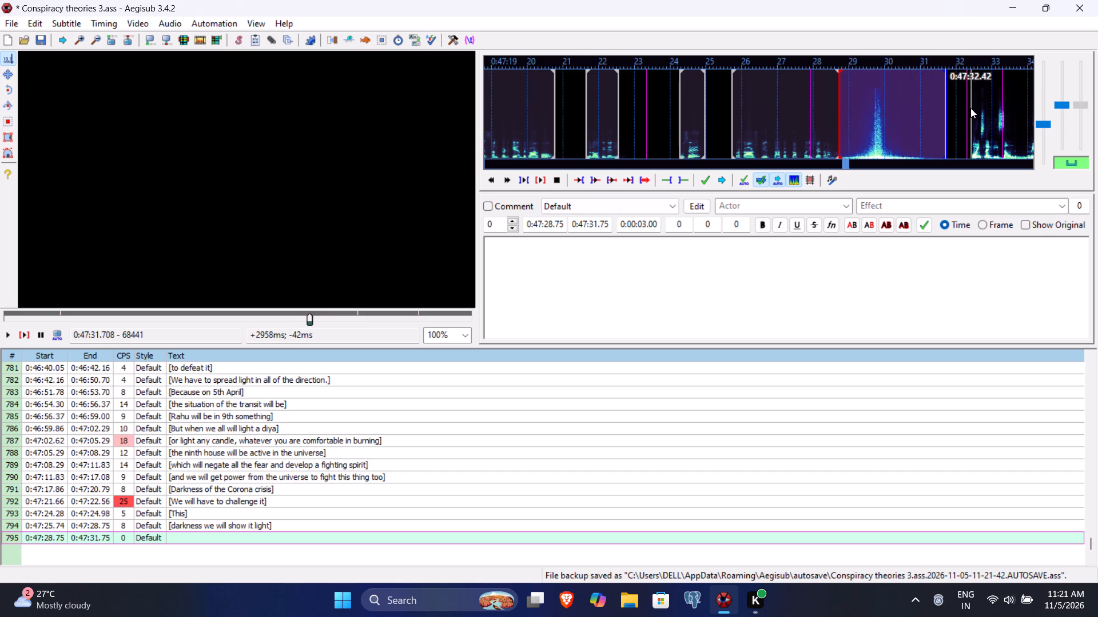
left_click(543, 225)
type("3242")
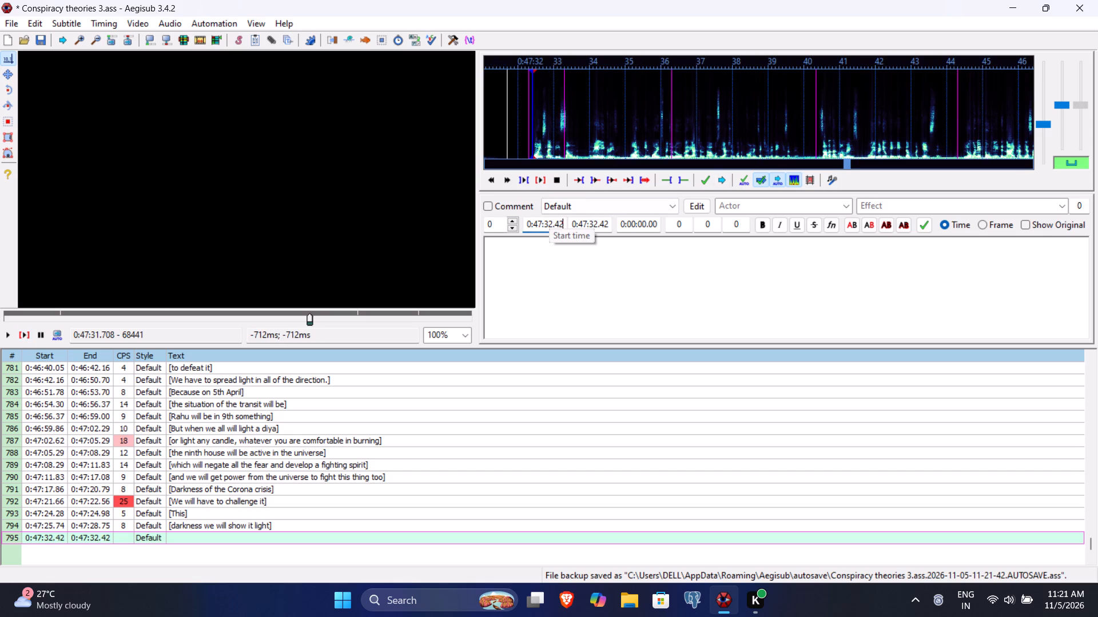
left_click(30, 333)
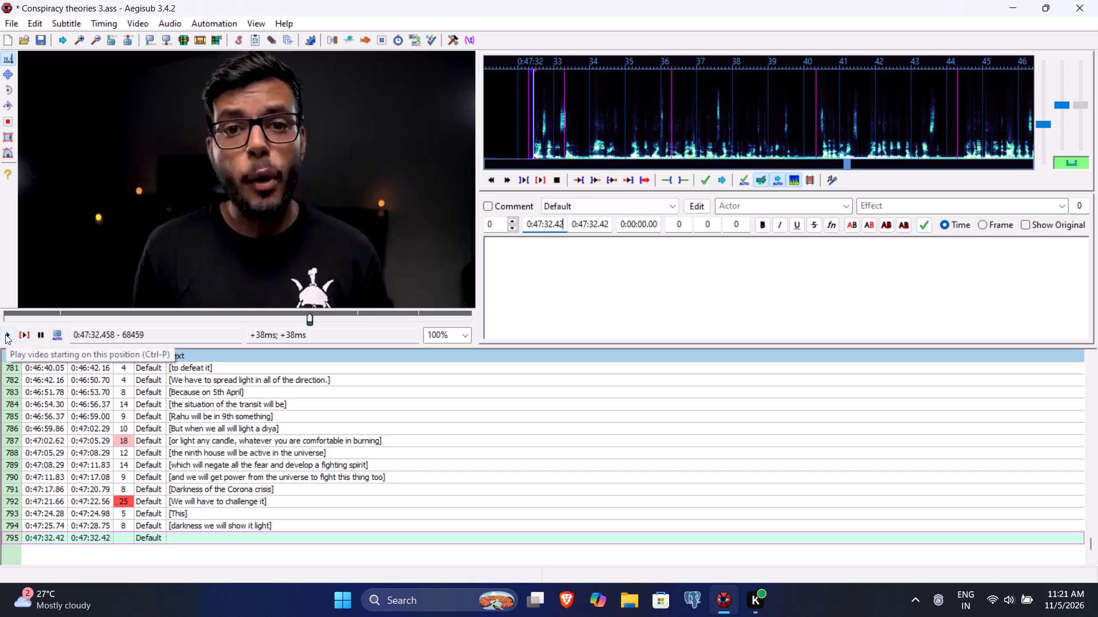
left_click(5, 334)
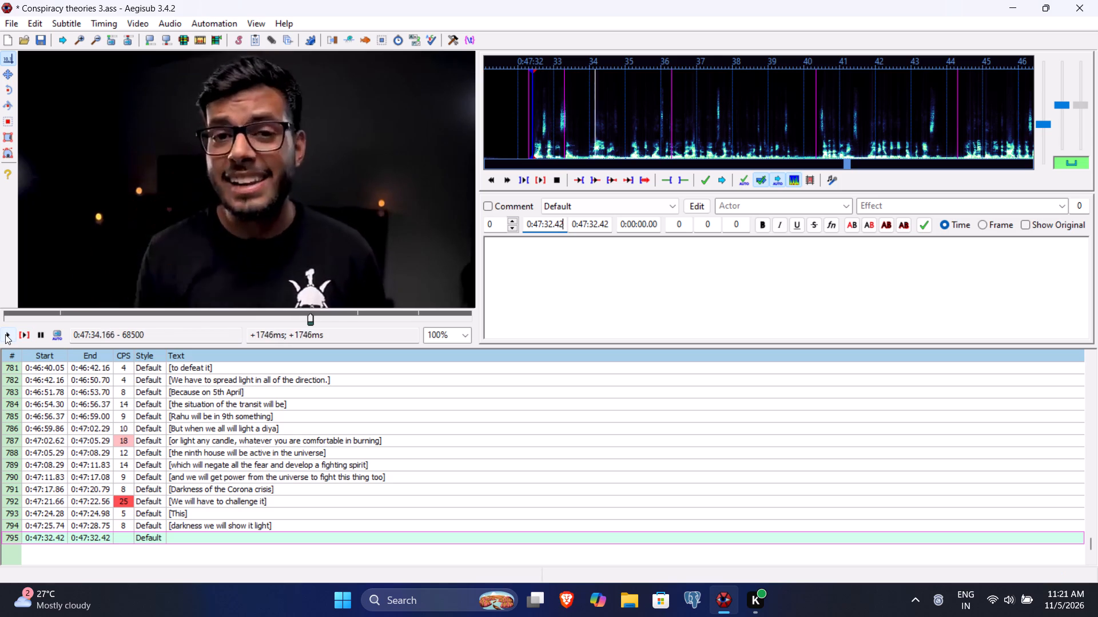
left_click(5, 334)
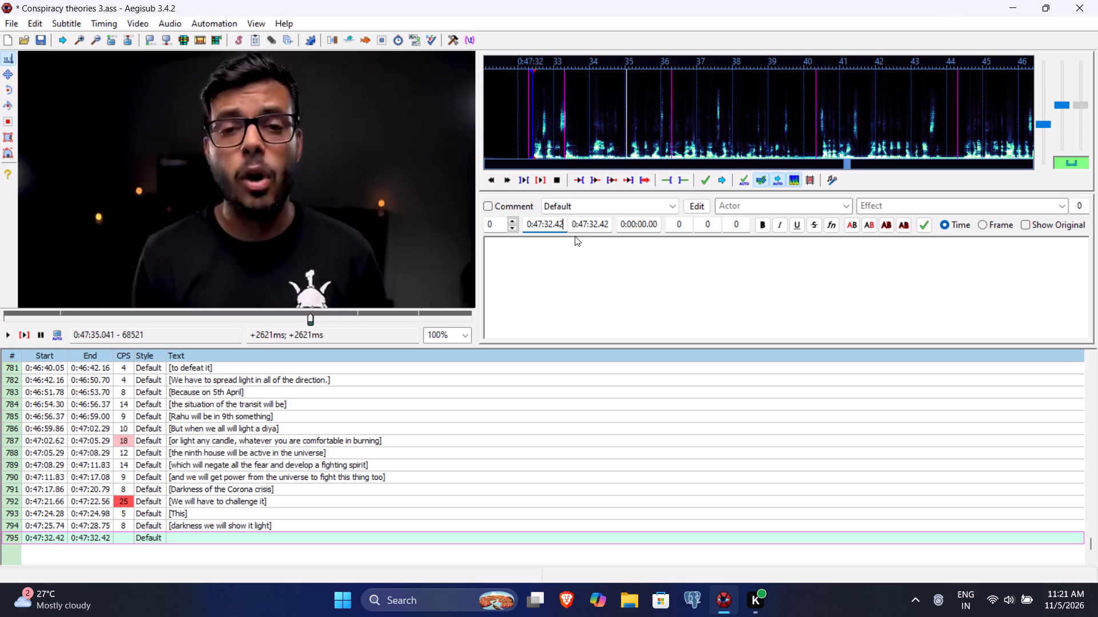
left_click(592, 226)
key("5")
type("04")
Enter "Points like these sounds really crazy]" as the text of line 795 and commit the line.
left_click(567, 302)
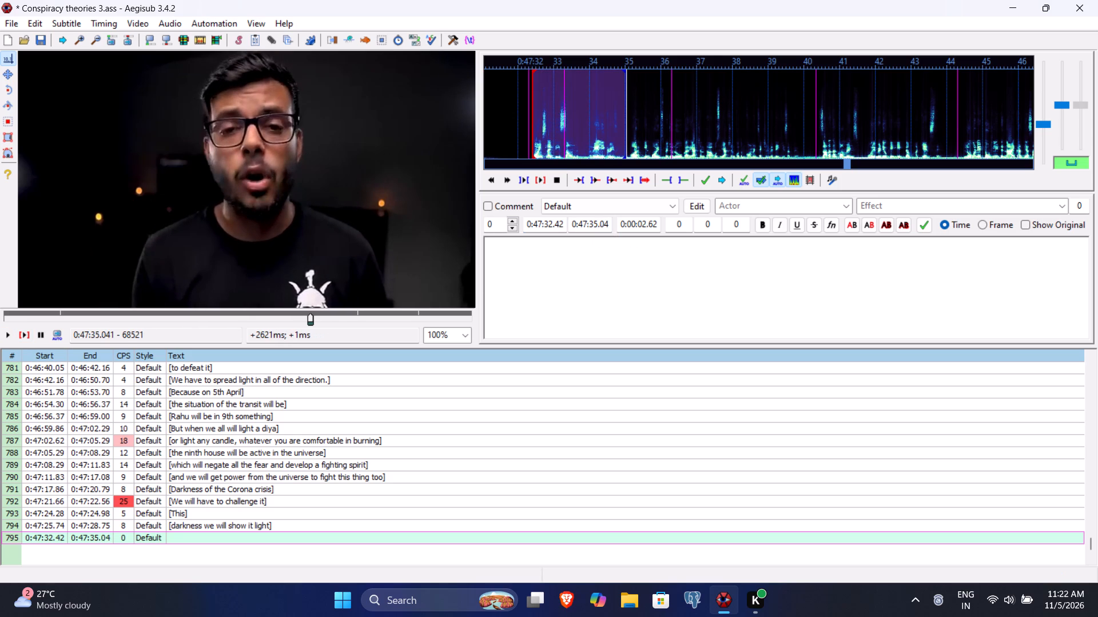
type("Points like these sounds really cr")
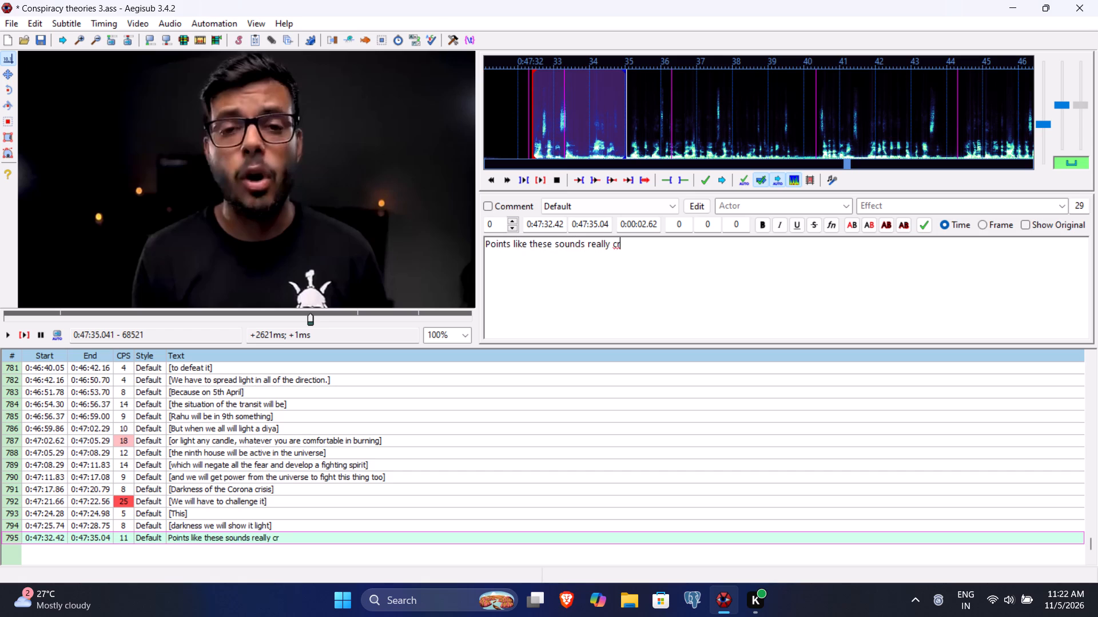
type("zy")
key("BackSpace")
key("BackSpace")
type("azr")
key("BackSpace")
type("y]")
key("Return")
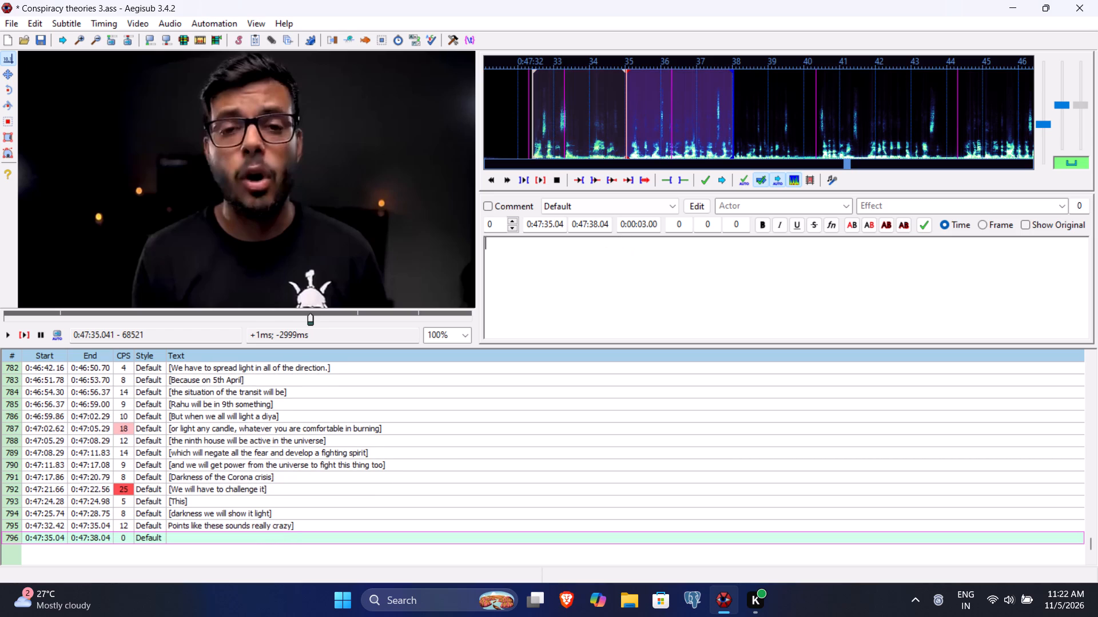
Replace the stray closing bracket at the end of line 795 with a period and commit the line.
left_click(368, 519)
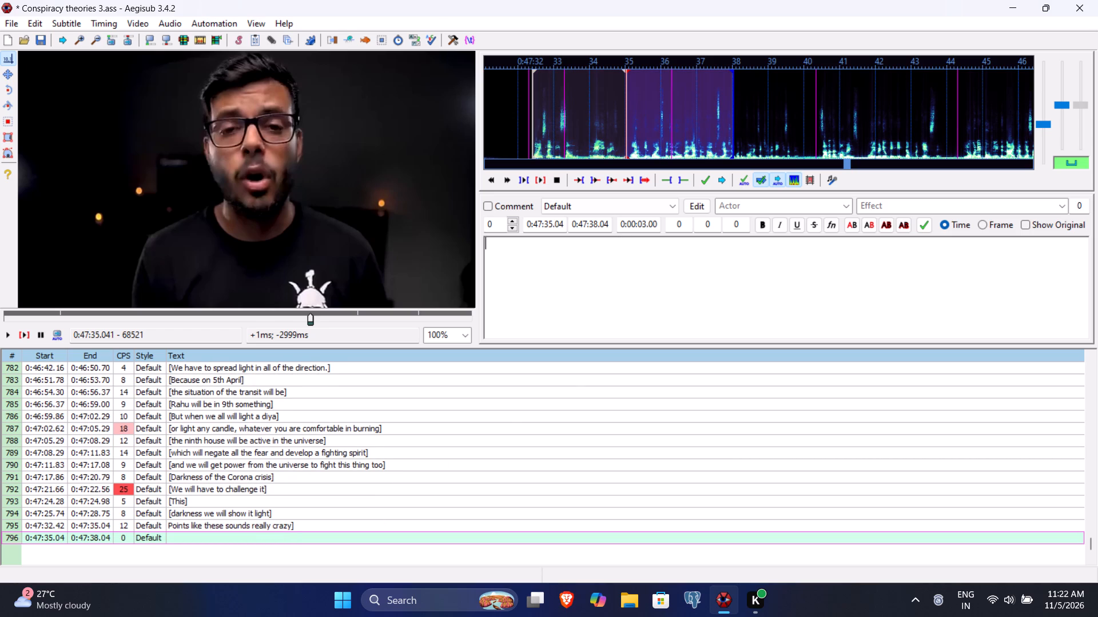
left_click(727, 283)
key("BackSpace")
key("period")
key("Return")
Play back the speech for line 796 and set its end time to 0:47:39.83.
left_click(25, 332)
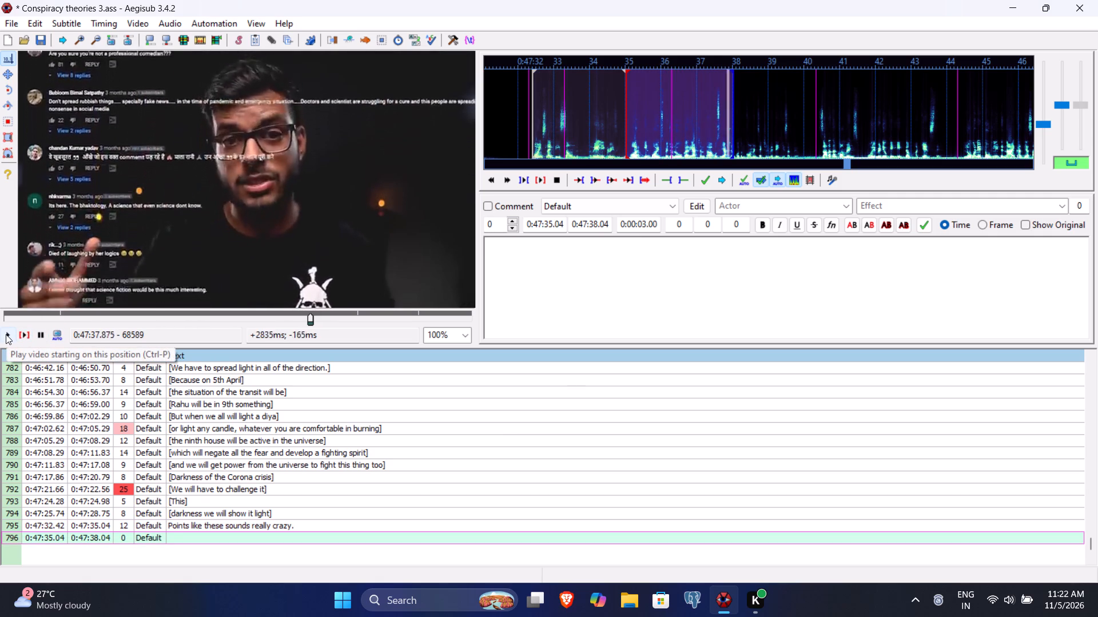
left_click(6, 334)
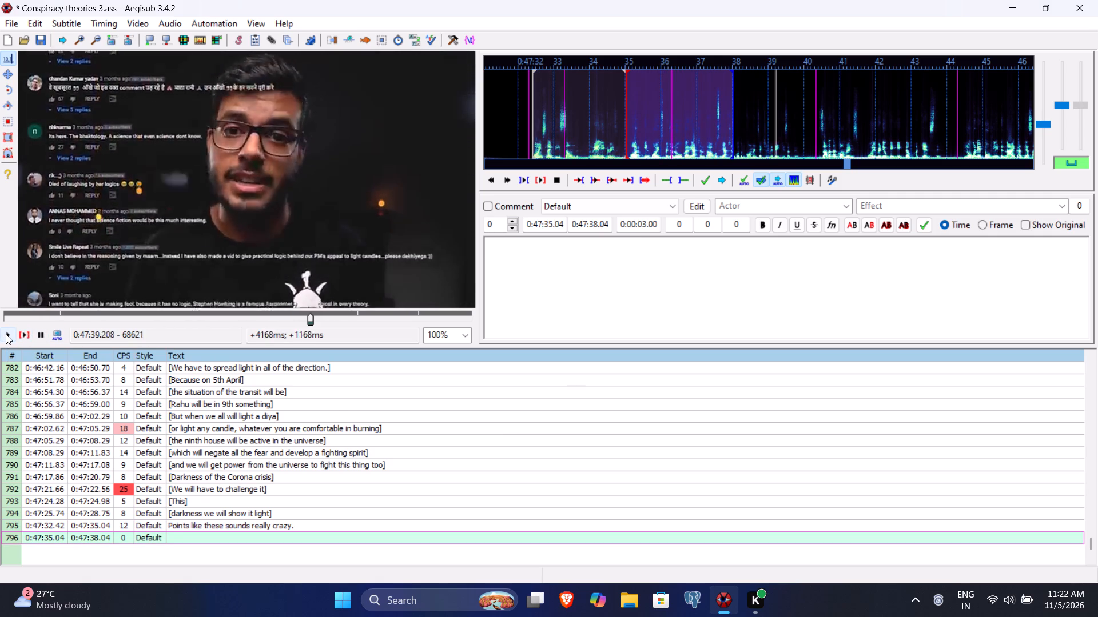
left_click(6, 334)
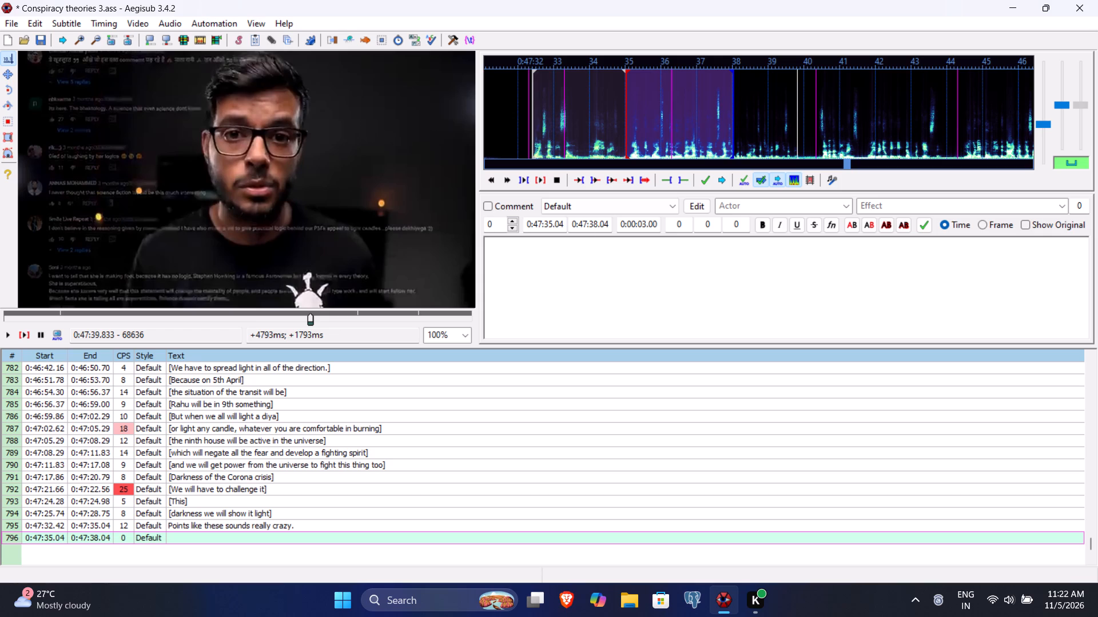
left_click(592, 224)
key("9")
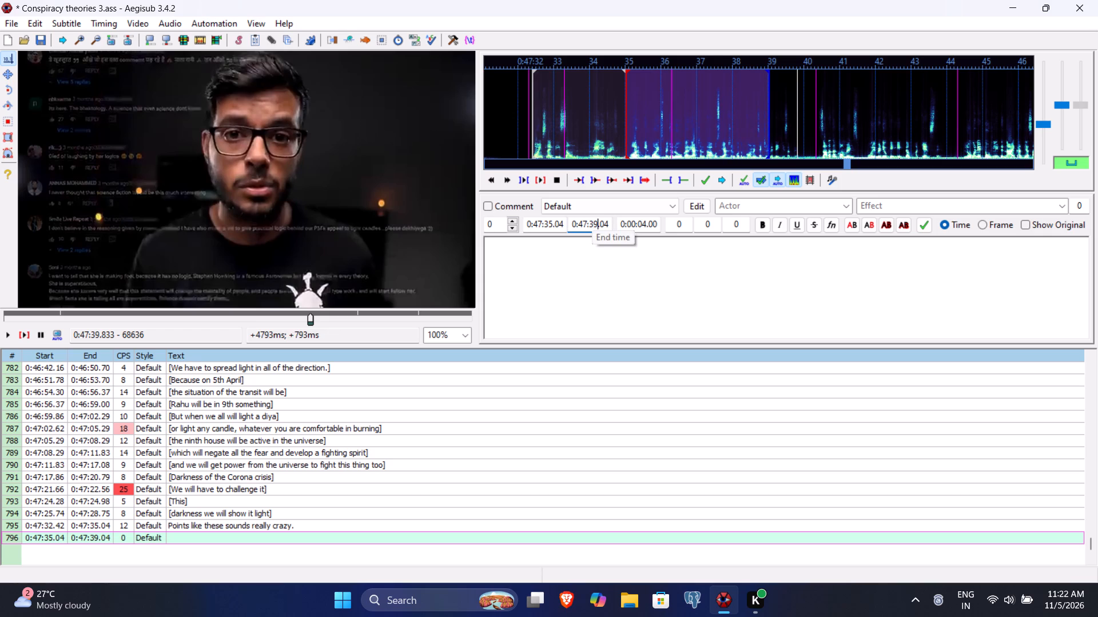
type("83")
Enter "And reaction to the video, you can see it in the comments section." as the text of line 796 and commit the line.
left_click(556, 286)
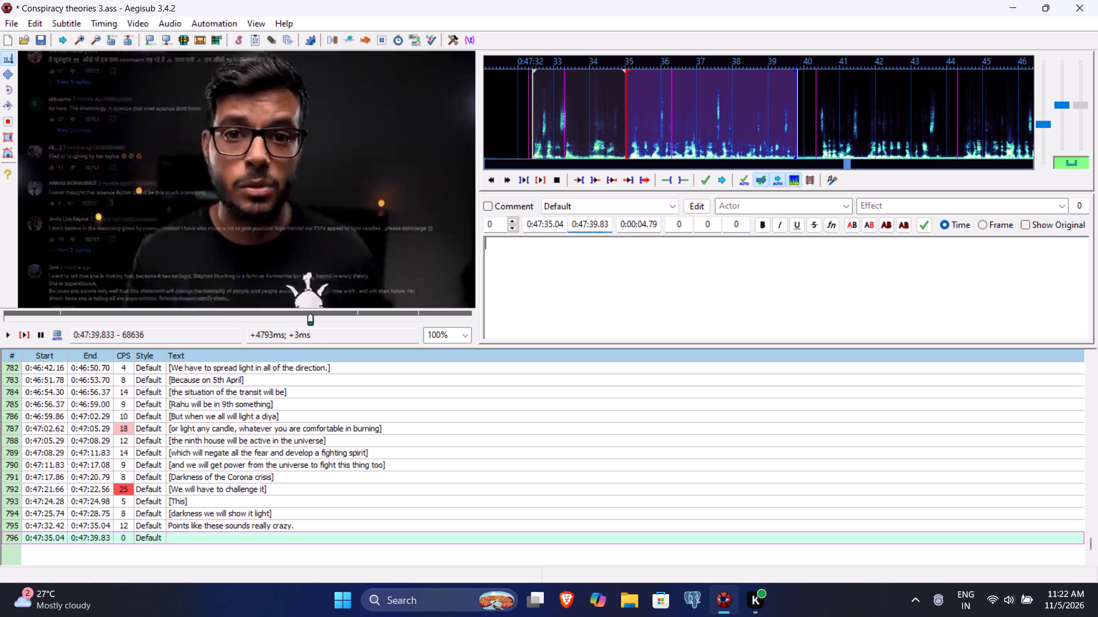
type("And t")
key("BackSpace")
type("reaction to the video")
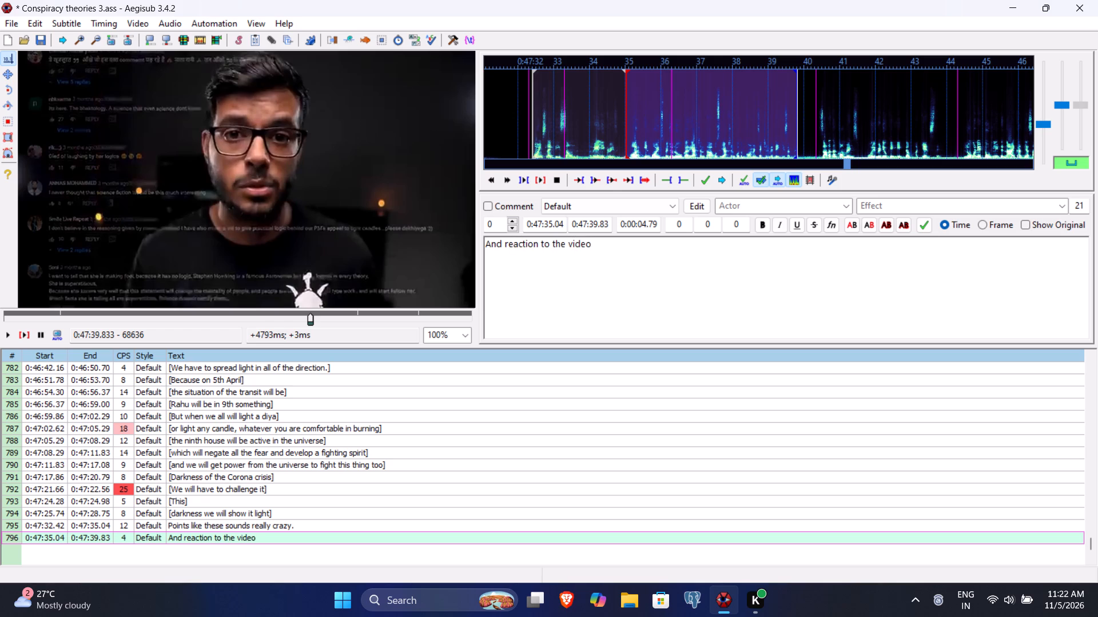
type(", to")
key("BackSpace")
key("BackSpace")
type("you can see it in the comments sectio")
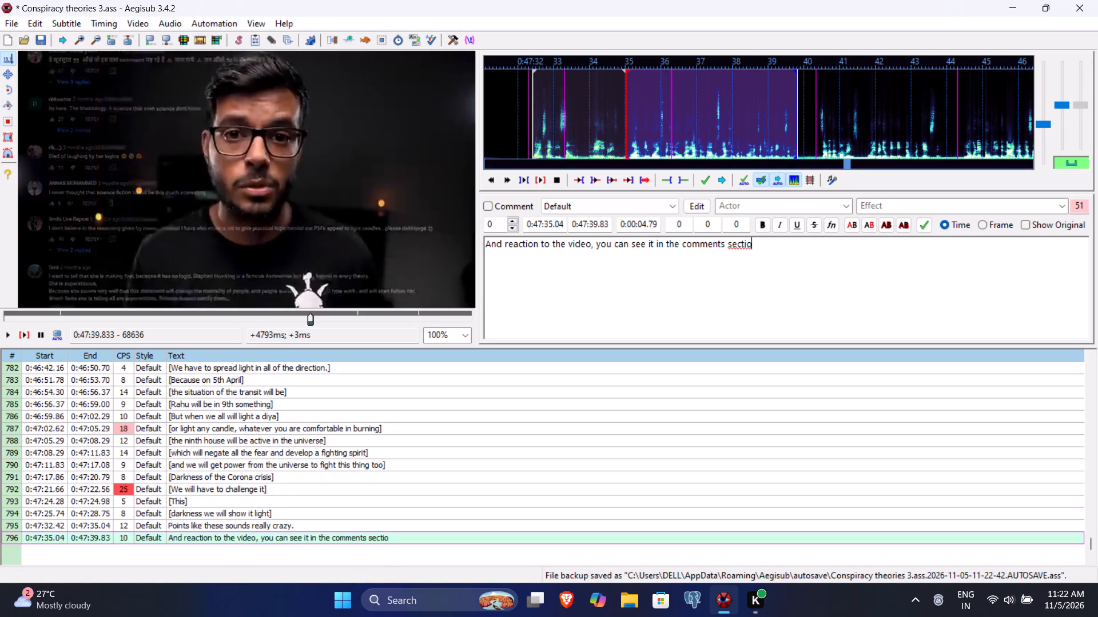
type("n")
key("period")
key("Return")
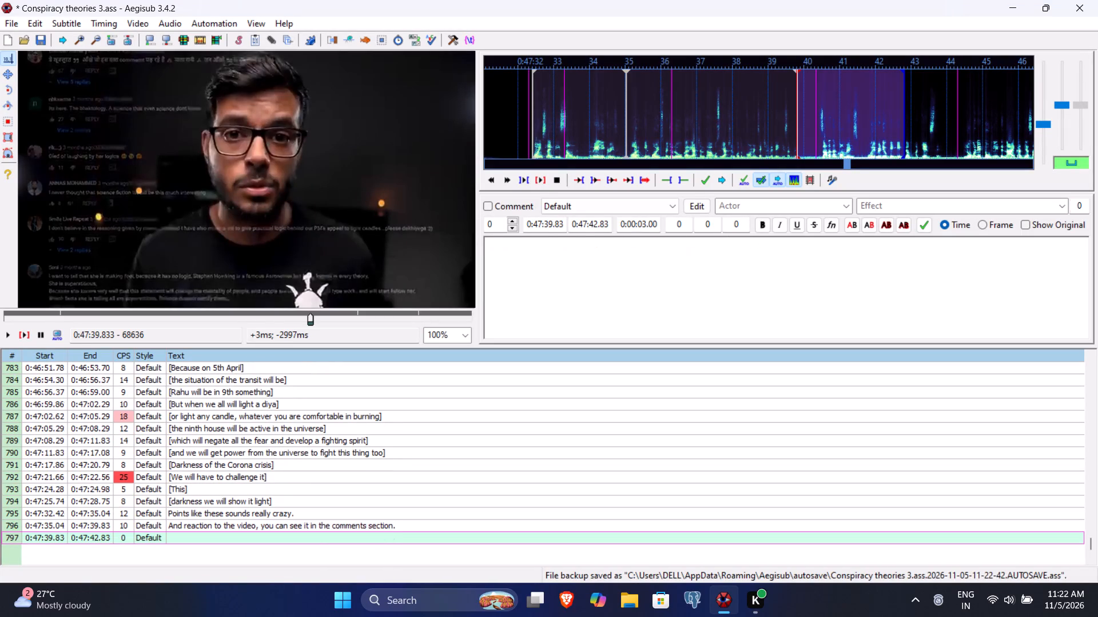
Play back the speech for line 797, setting its end time to 0:47:43.95 and its start time to 0:47:40.42.
left_click(19, 338)
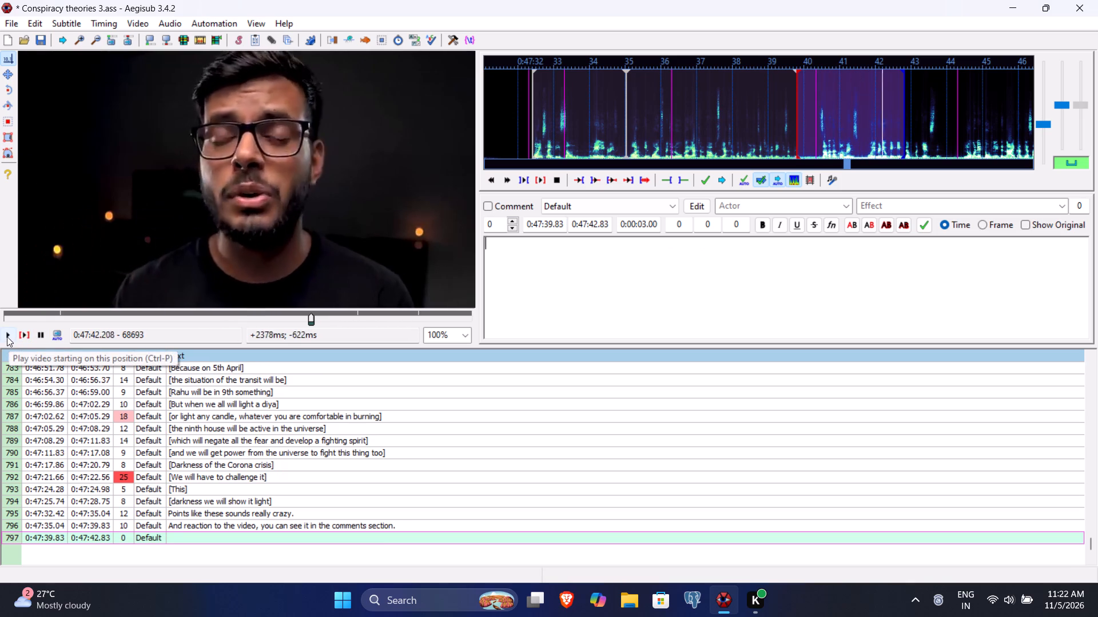
left_click(7, 336)
left_click(7, 336)
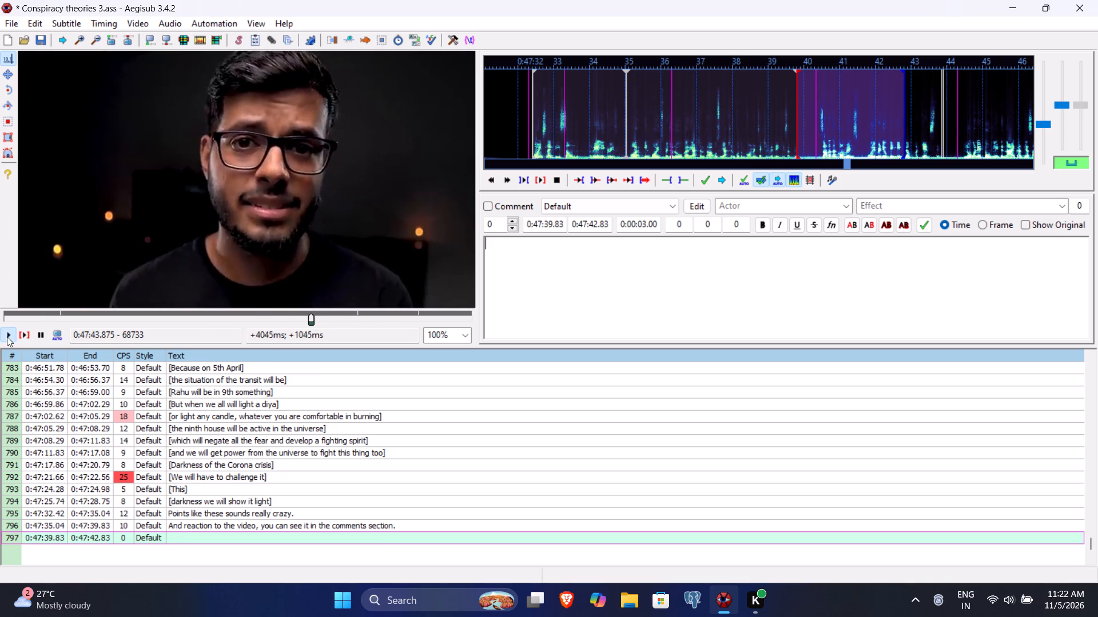
left_click(593, 223)
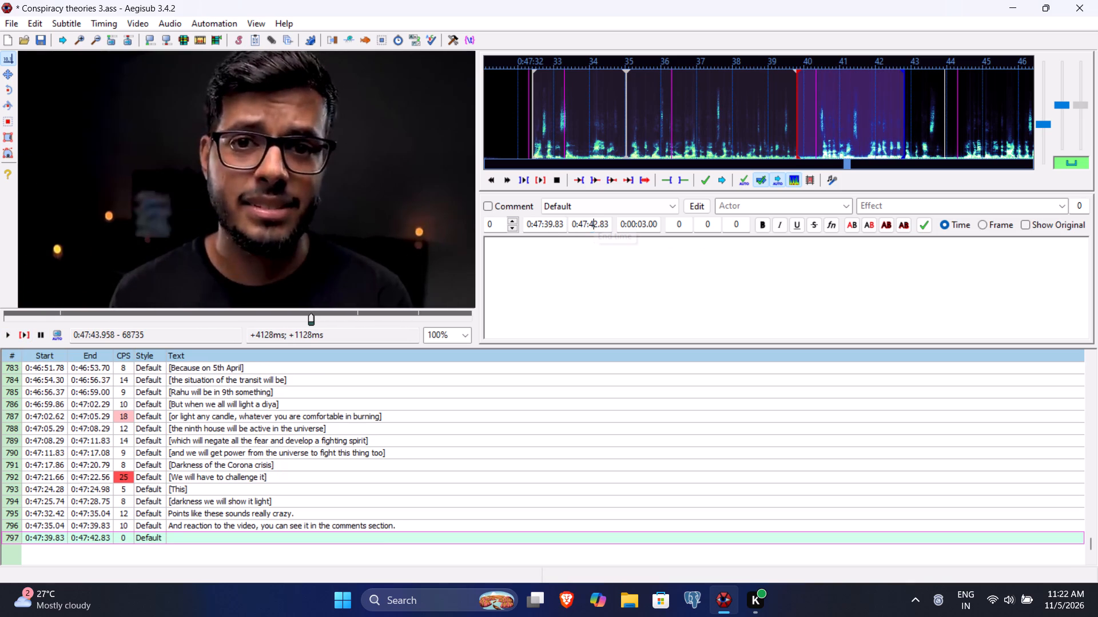
type("395")
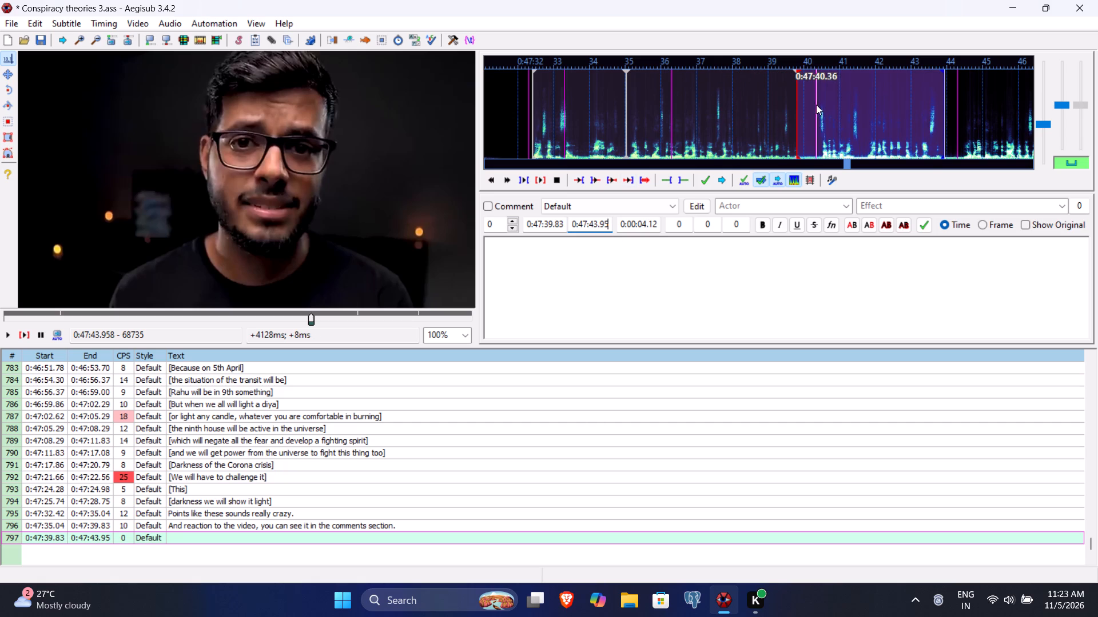
left_click(541, 225)
type("4042")
Enter "Most of the comments were against the video." as the text of line 797 and commit the line.
left_click(520, 287)
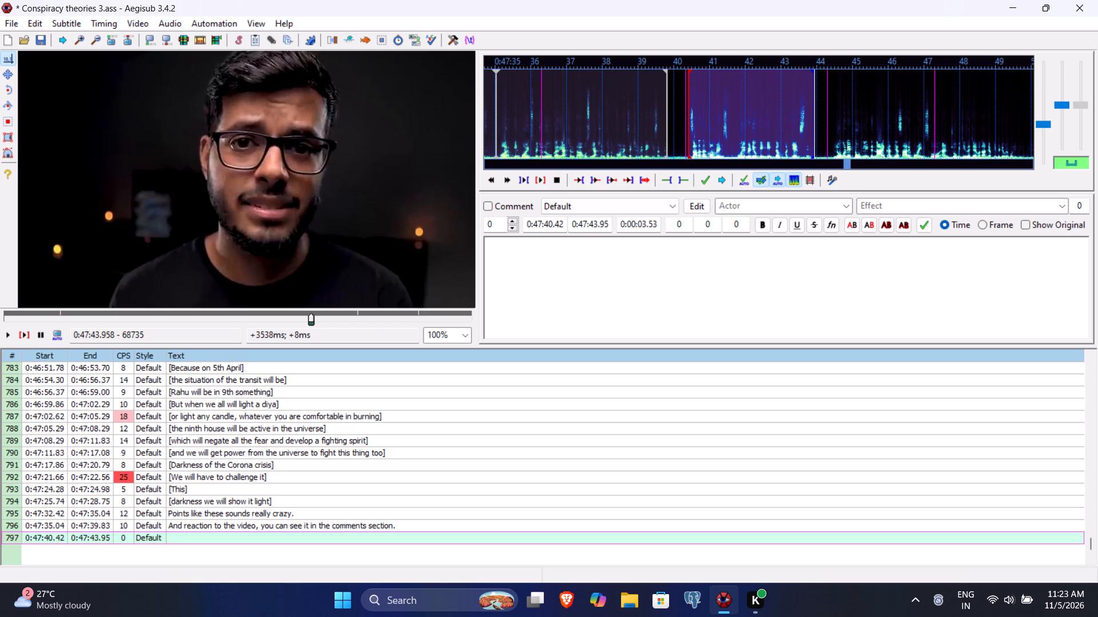
type("Most of the comments were against the vid")
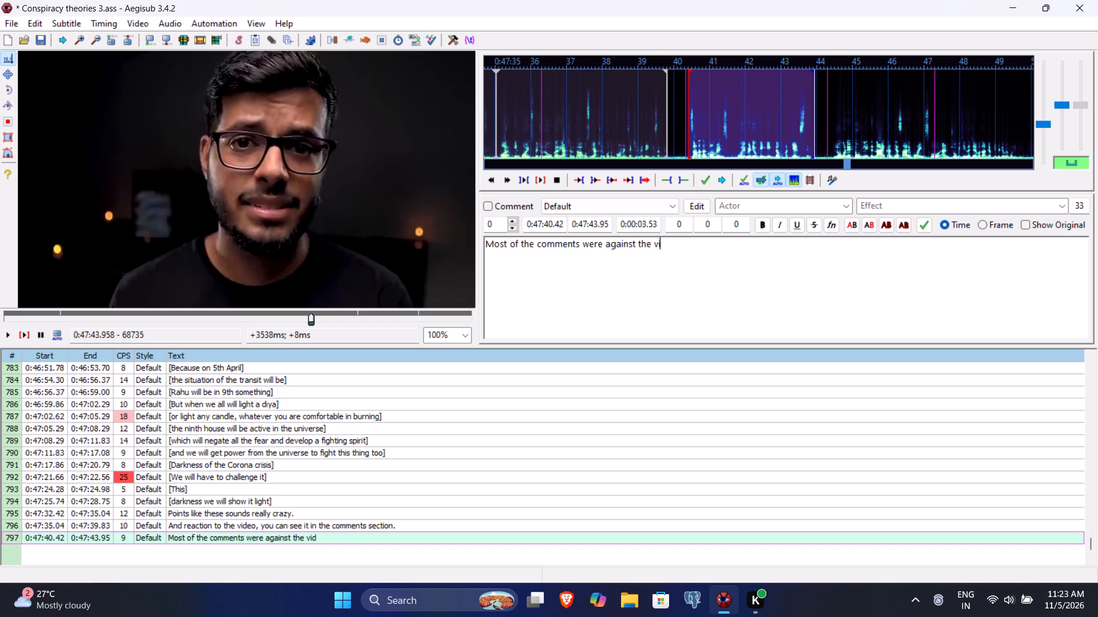
type("eo")
key("period")
key("Return")
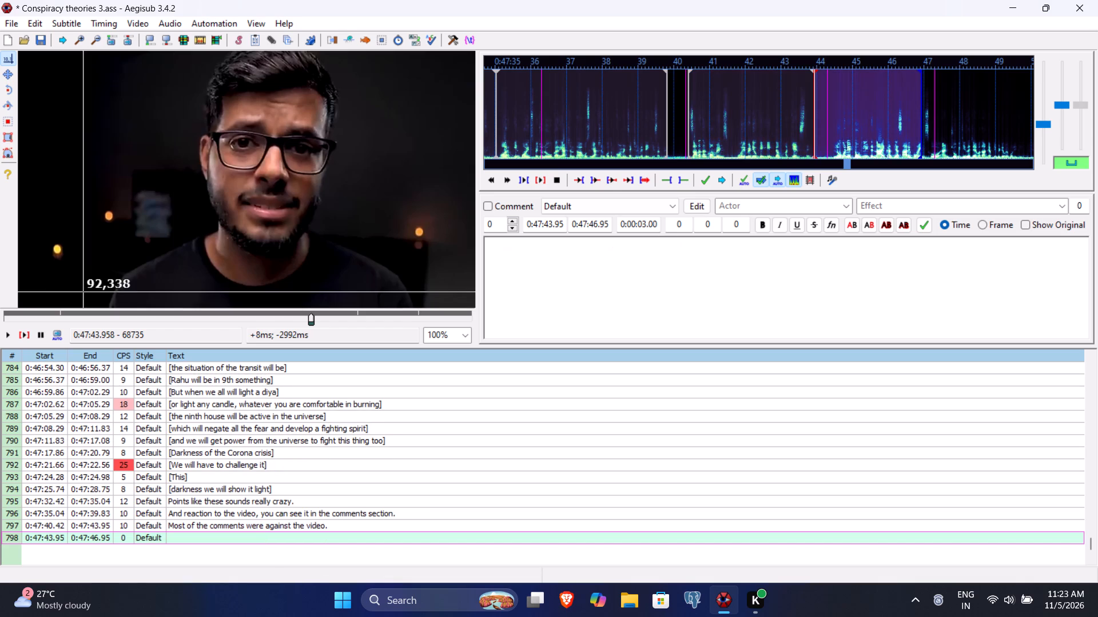
Play back the speech for line 798, setting its end time to 0:47:47.29 and its start time to 0:47:44.52.
left_click(30, 331)
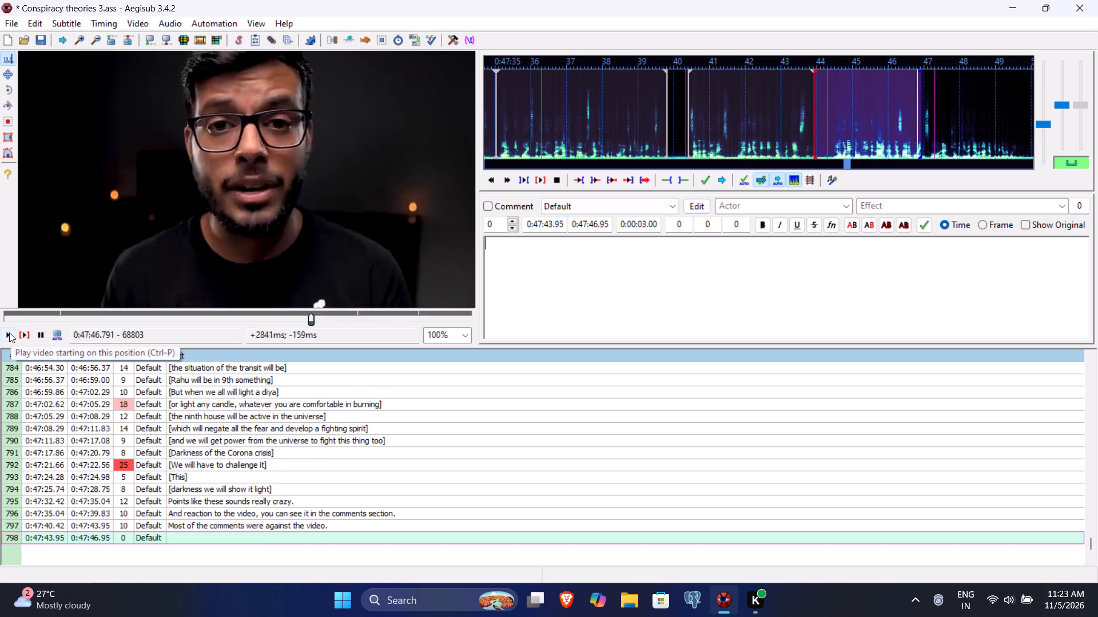
left_click(9, 332)
left_click(9, 332)
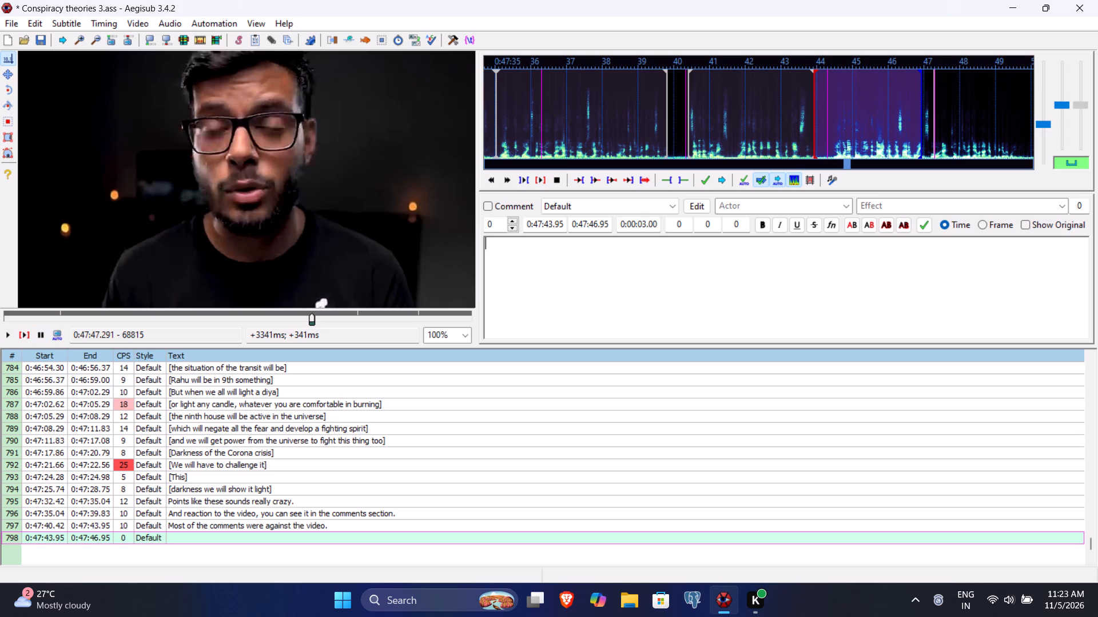
left_click(592, 223)
type("729")
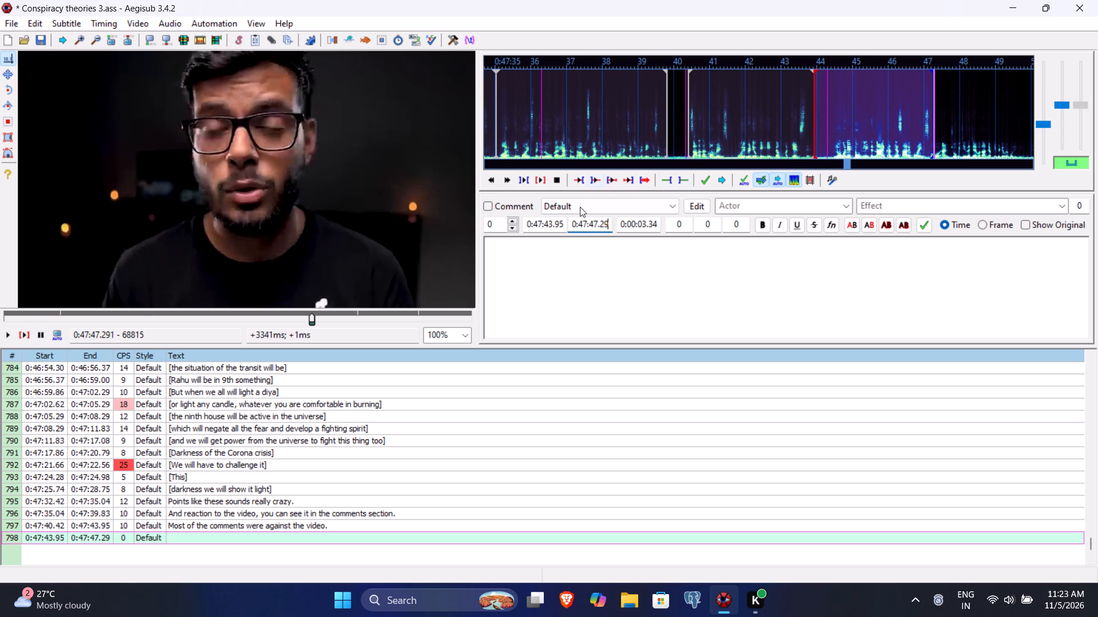
left_click(550, 222)
key("BackSpace")
type("452")
Enter "People completely denied the statements," as the text of line 798 and commit the line.
left_click(533, 275)
type("People come")
key("BackSpace")
type("pletely denit")
key("BackSpace")
type("ed the statemn")
key("BackSpace")
type("ents")
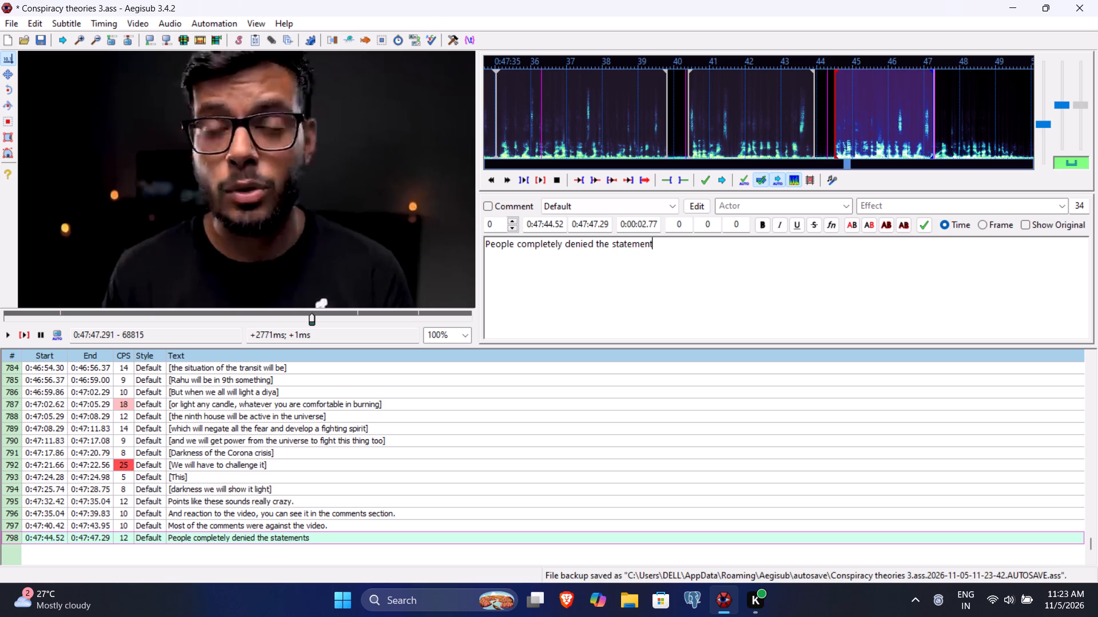
key("comma")
key("Return")
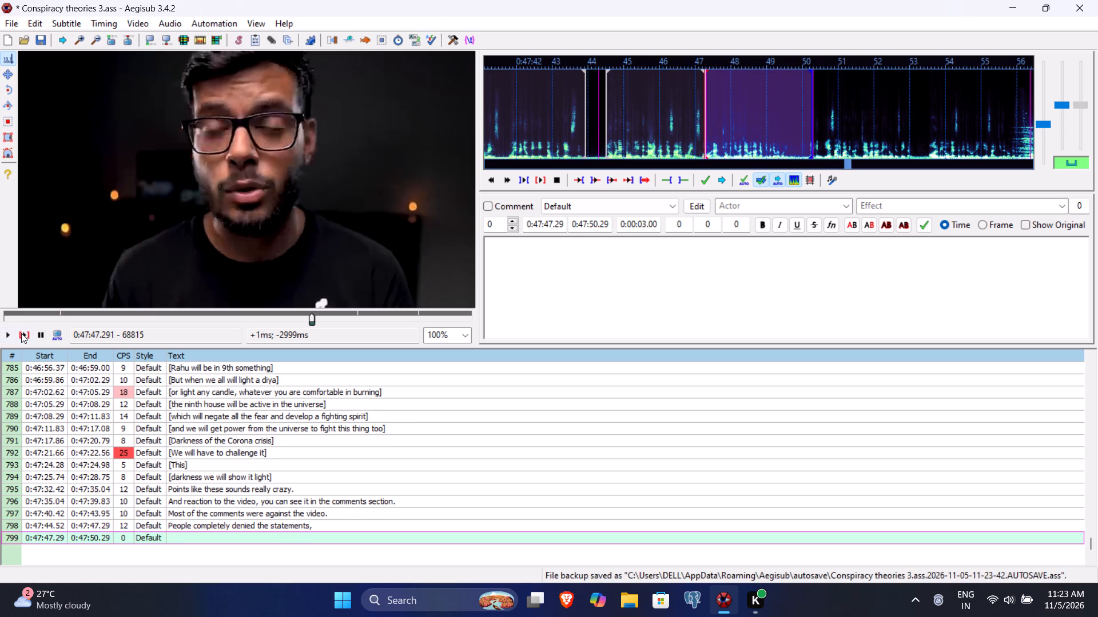
Play back the speech for line 799 and set its end time to 0:47:49.66.
left_click(21, 333)
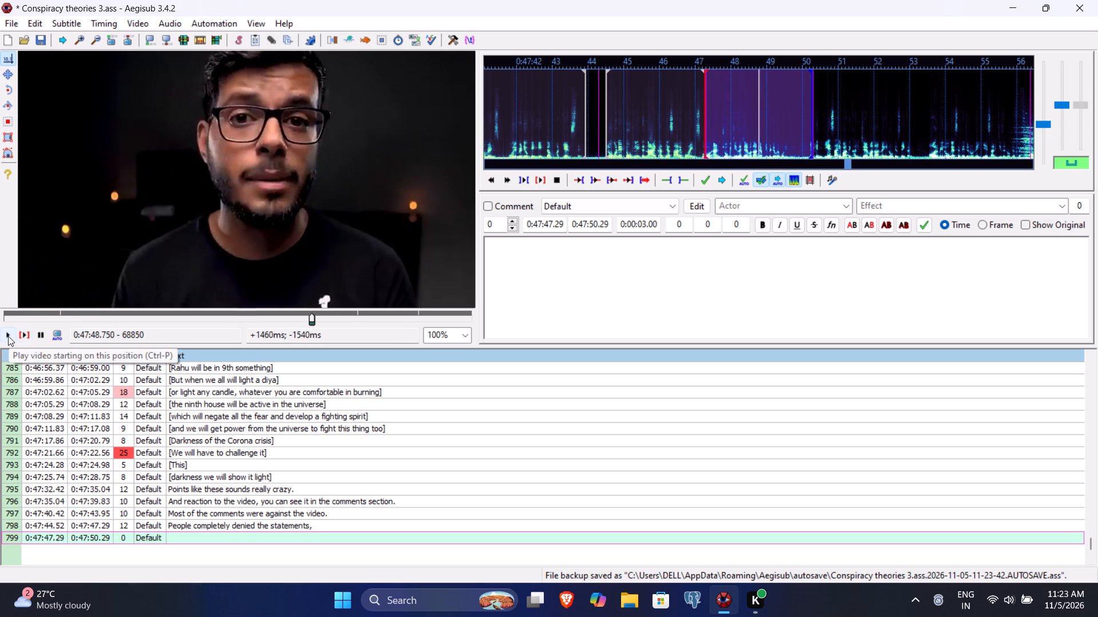
left_click(8, 336)
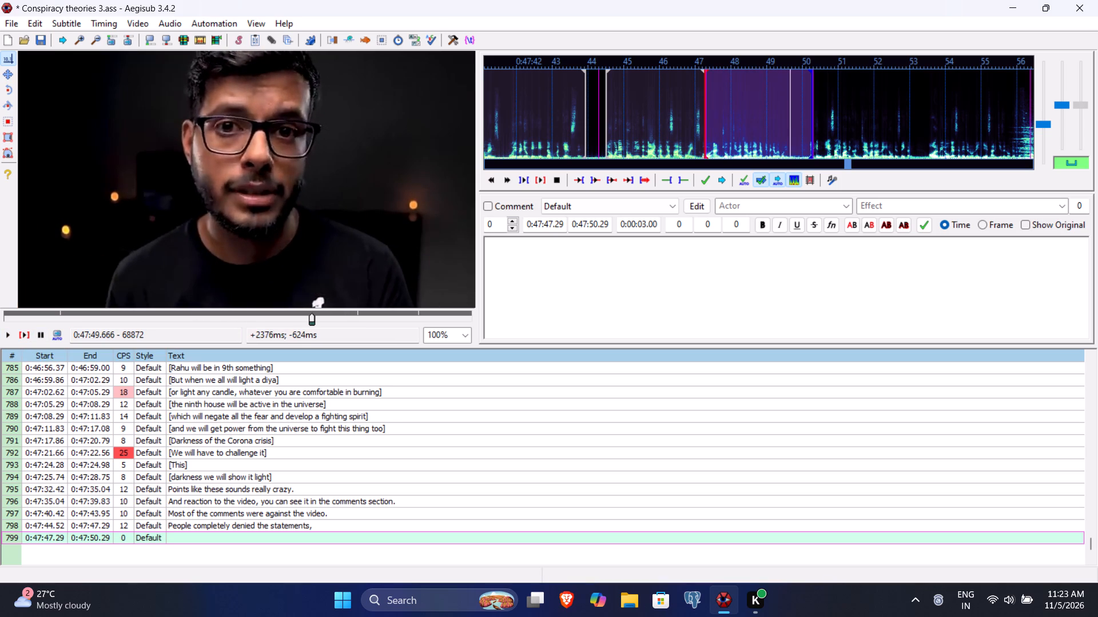
left_click(589, 226)
type("49")
type("66")
Enter "and everything Jai Maidaan said." as the text of line 799 and commit the line.
left_click(547, 281)
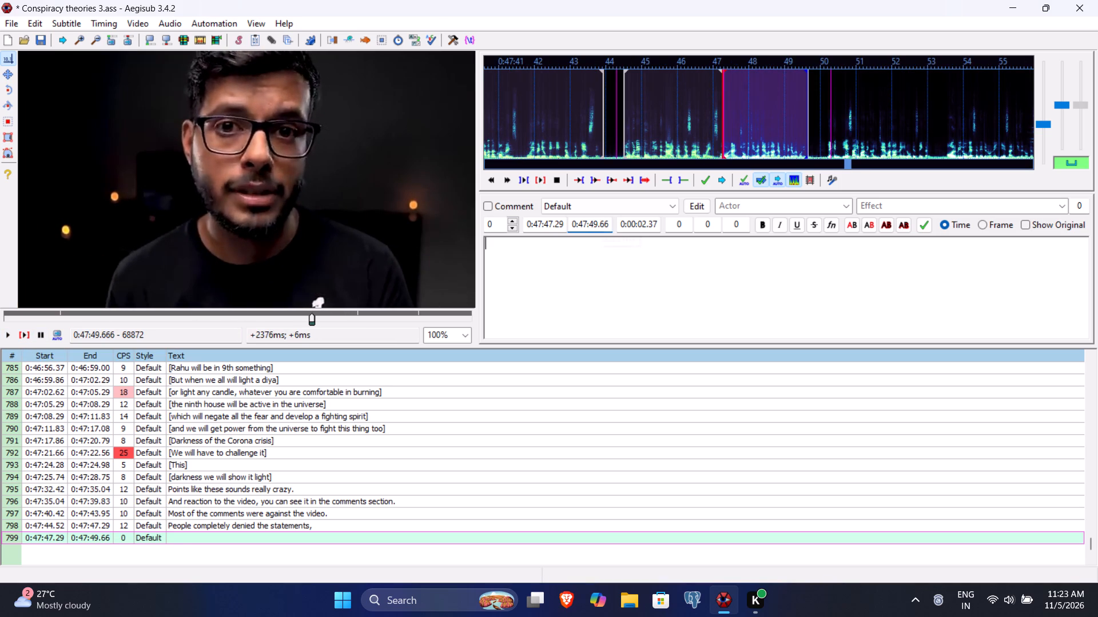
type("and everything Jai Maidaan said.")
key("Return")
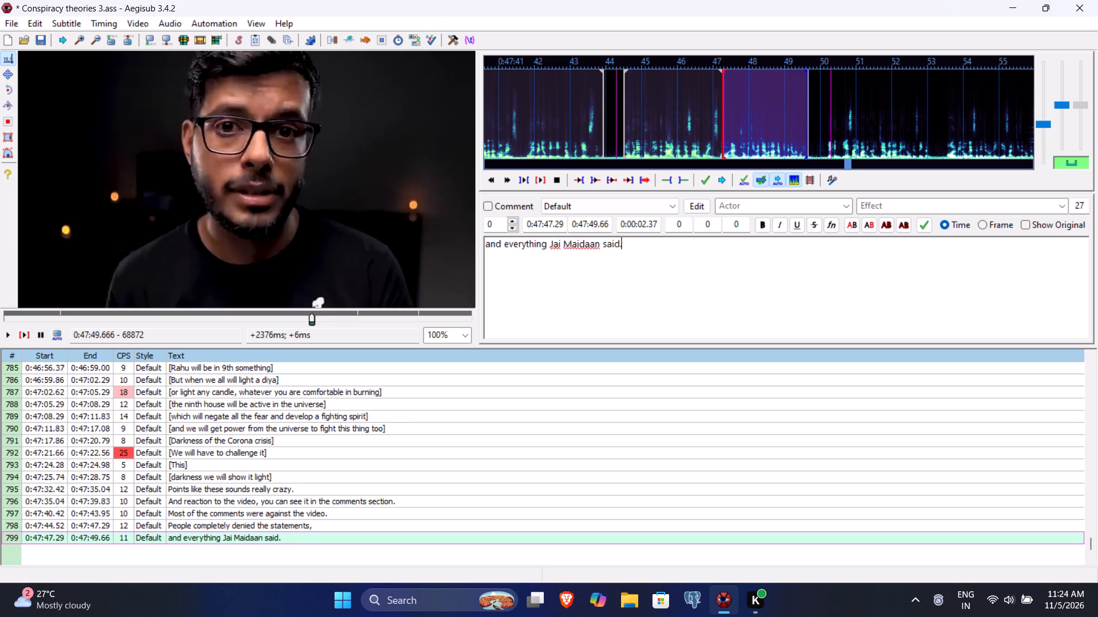
Play back the speech for line 800, setting its end time to 0:47:53.16 and its start time to 0:47:50.18.
left_click(28, 336)
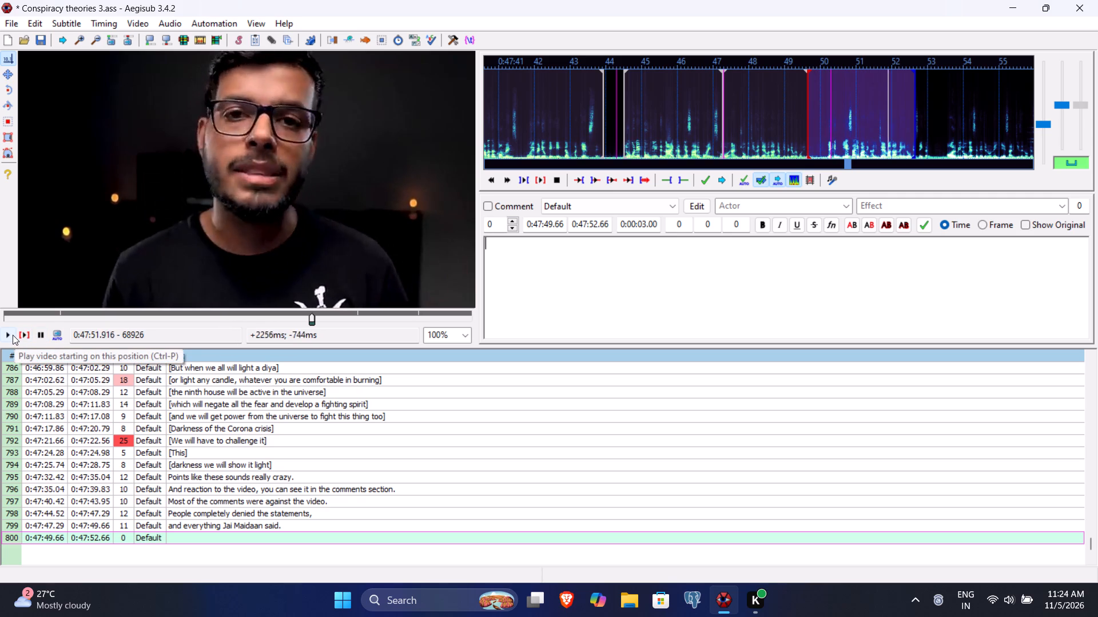
left_click(13, 334)
left_click(13, 334)
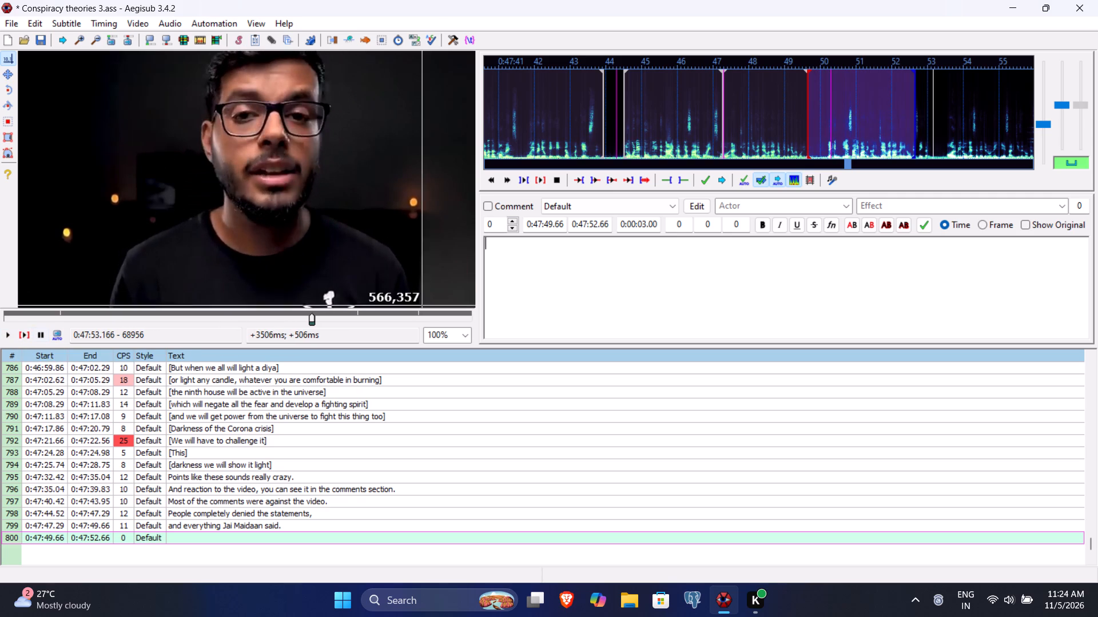
left_click(594, 227)
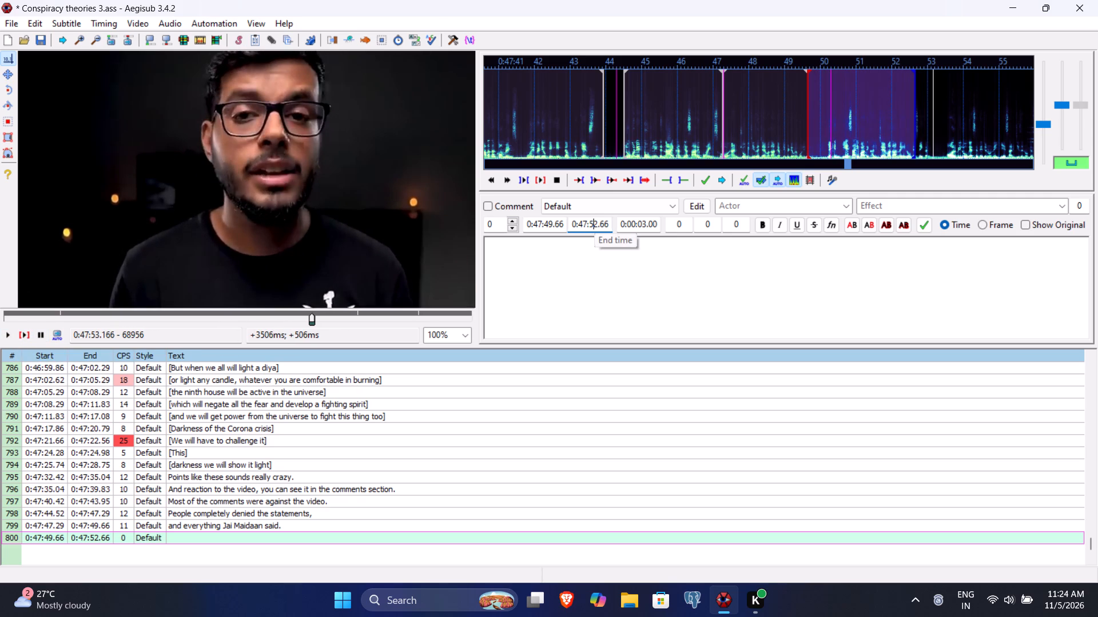
key("3")
type("16")
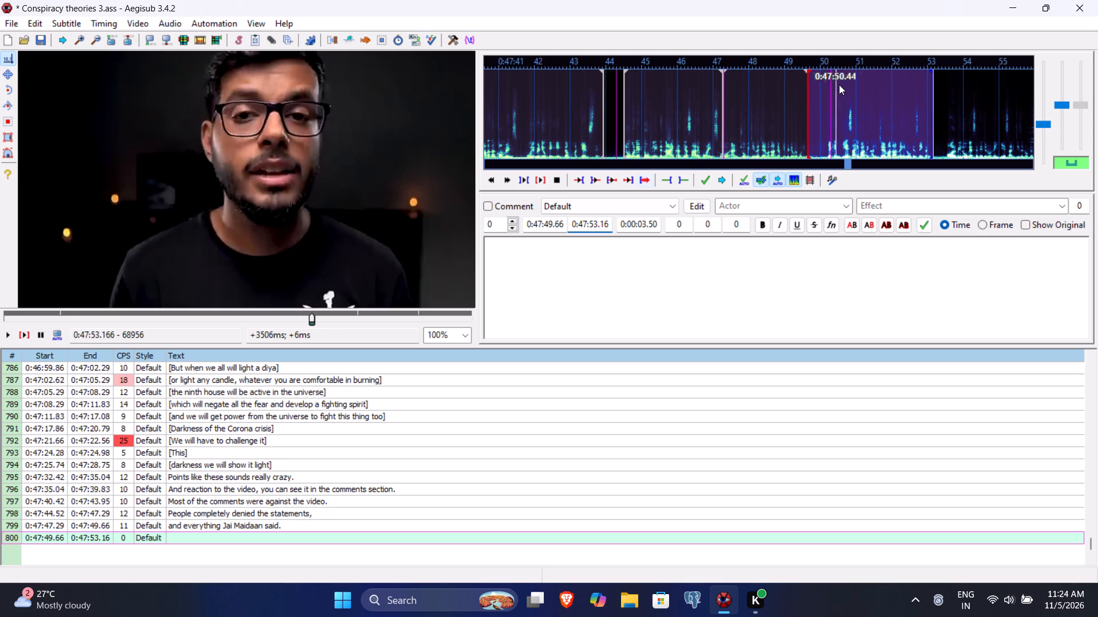
left_click(546, 226)
type("5018")
Enter "But Jai Madaan wasn't the only one to notice this." as the text of line 800, save the subtitle file and commit the line.
left_click(500, 292)
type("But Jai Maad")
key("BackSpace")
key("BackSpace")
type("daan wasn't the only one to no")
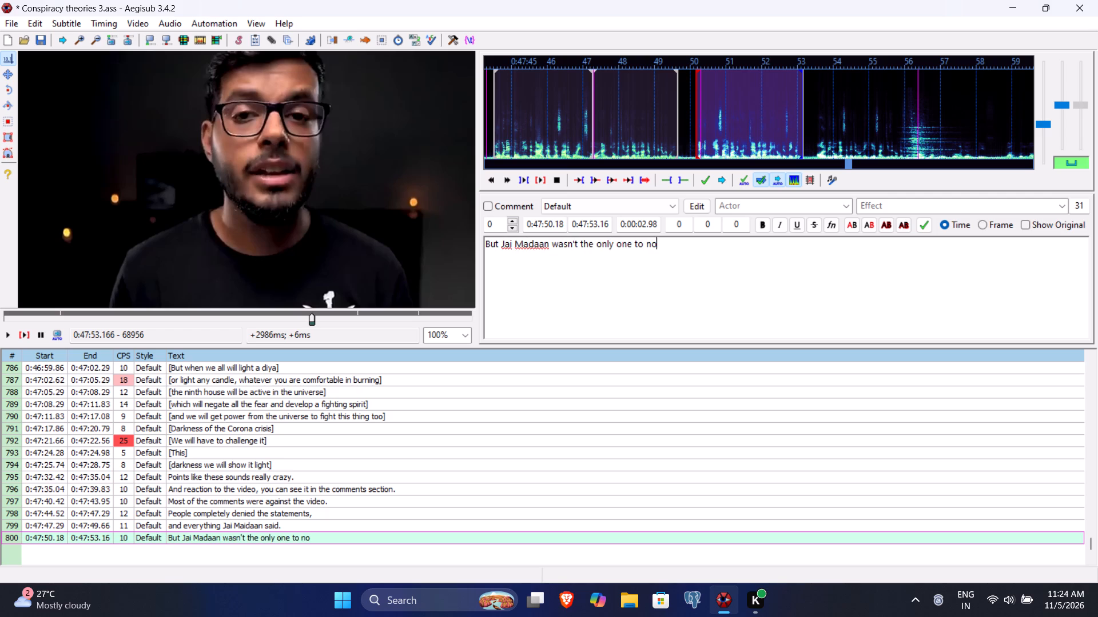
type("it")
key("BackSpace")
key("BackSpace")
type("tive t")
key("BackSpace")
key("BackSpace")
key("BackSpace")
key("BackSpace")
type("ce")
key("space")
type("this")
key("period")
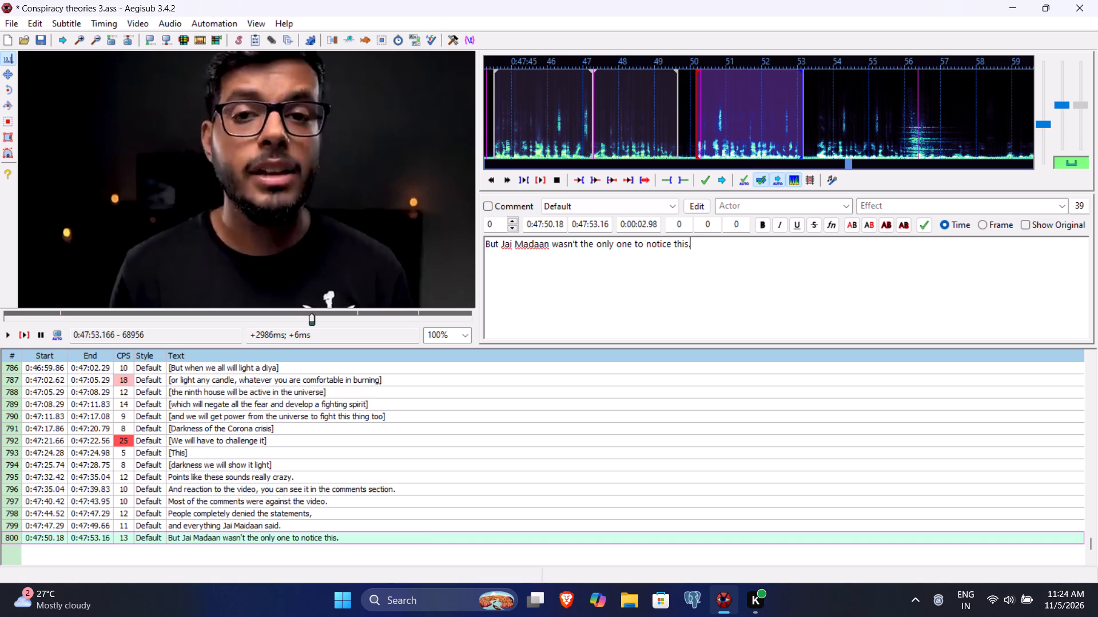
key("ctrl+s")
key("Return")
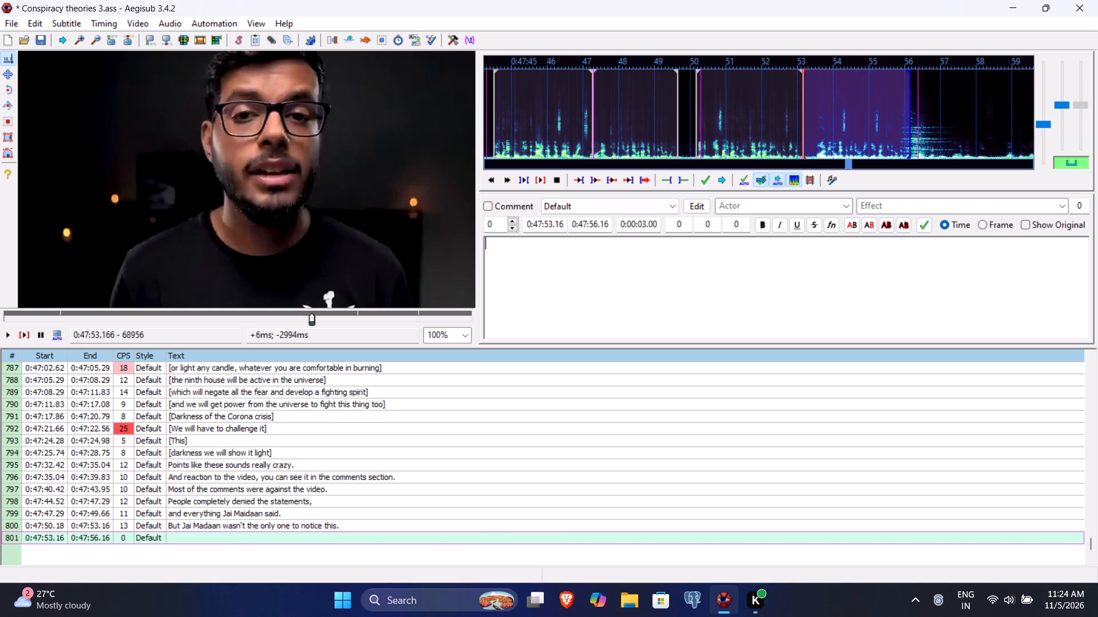